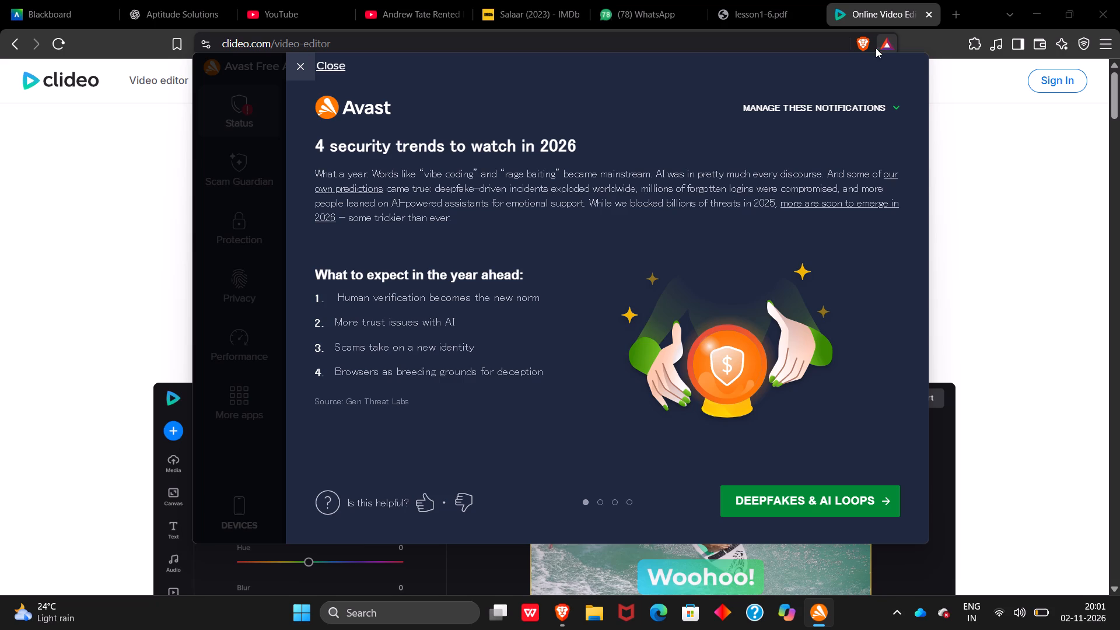
# Dismiss the Avast security trends window covering the Clideo video editor page.
pyautogui.click(898, 67)
pyautogui.click(975, 110)
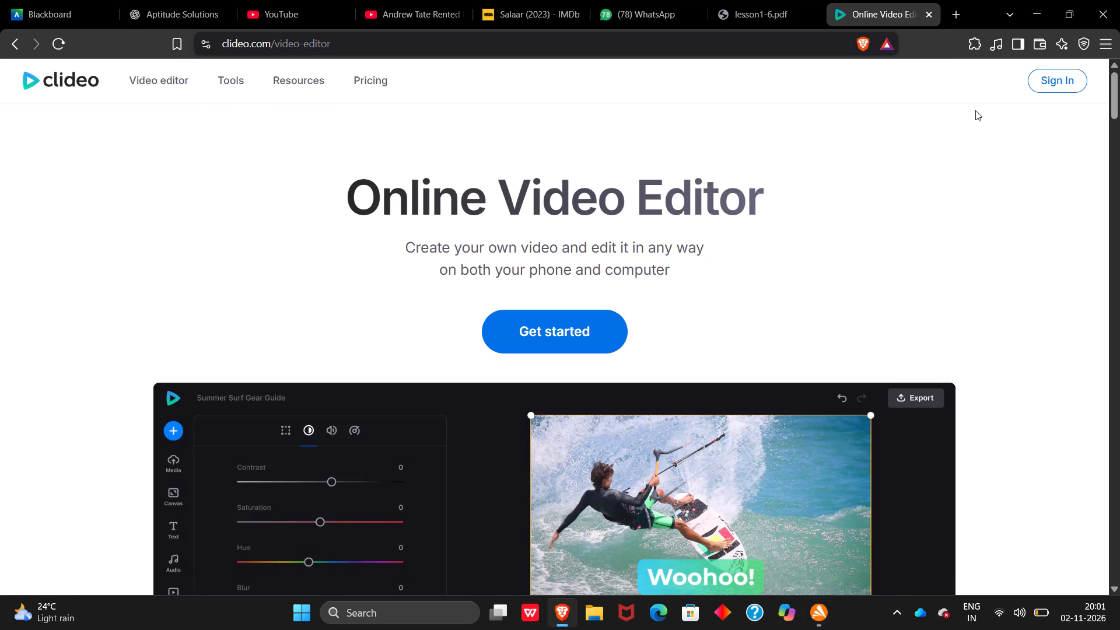
# Launch Clideo's online video editor from its landing page.
pyautogui.click(542, 346)
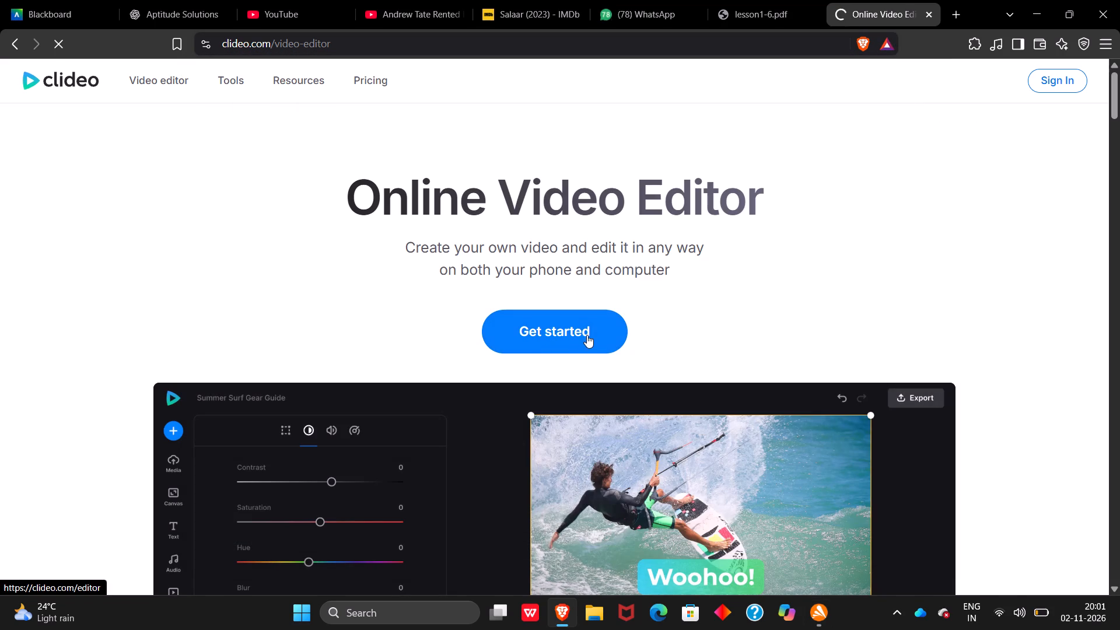
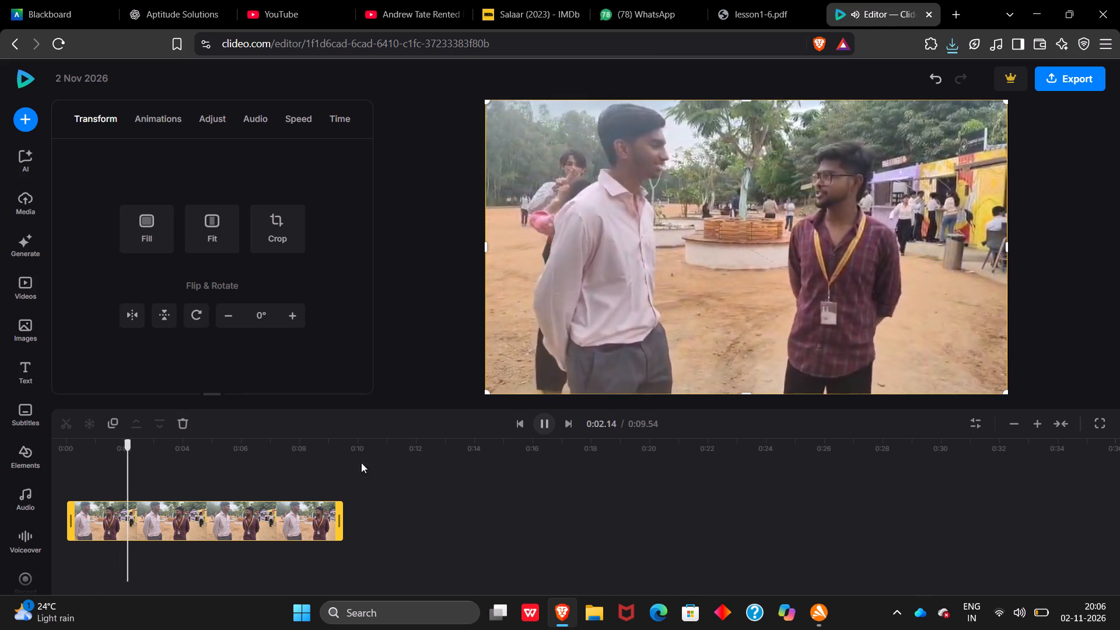
# Move the playhead back to the start of the video clip at 0:00.00 on the timeline.
pyautogui.moveTo(183, 446); pyautogui.dragTo(57, 480)
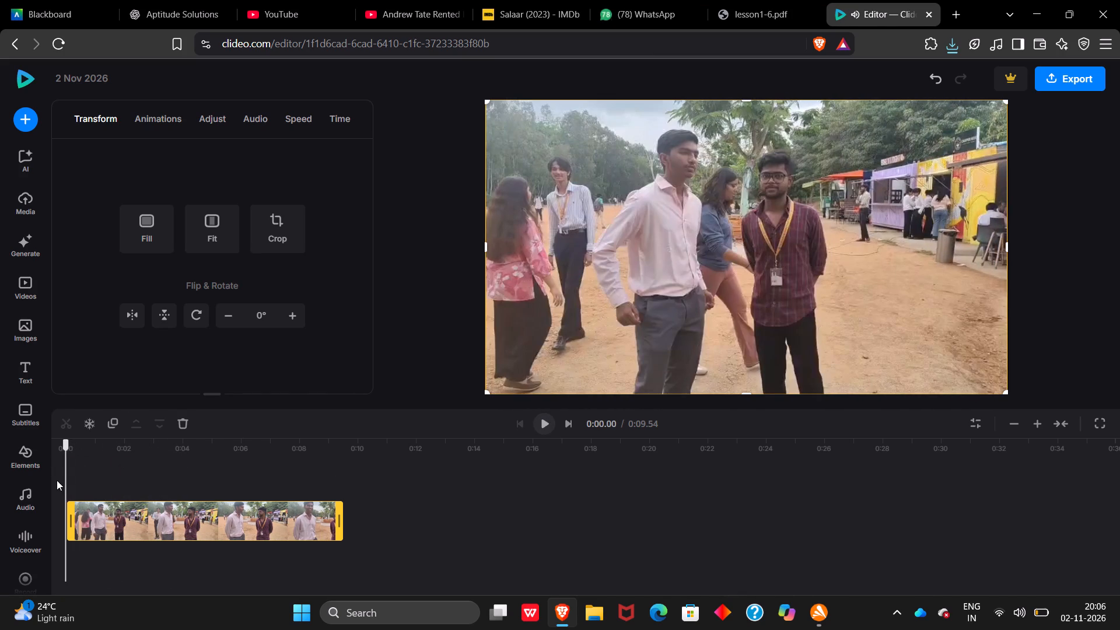
# Look through the editor's stock video, audio, AI and elements sections for tools to apply to the clip.
pyautogui.click(21, 286)
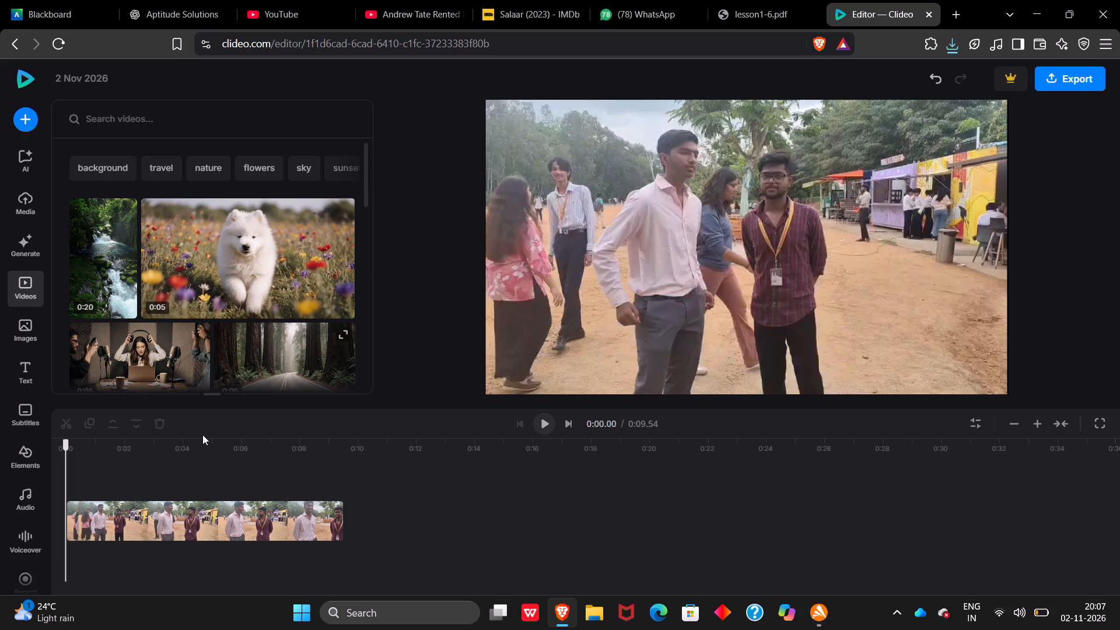
pyautogui.click(15, 489)
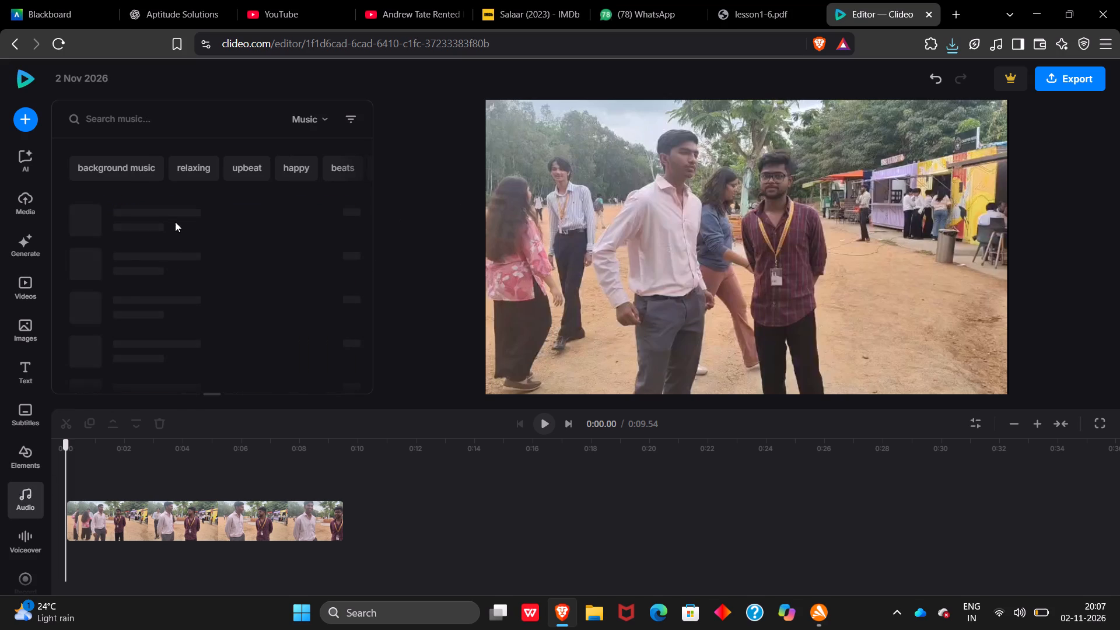
pyautogui.rightClick(164, 517)
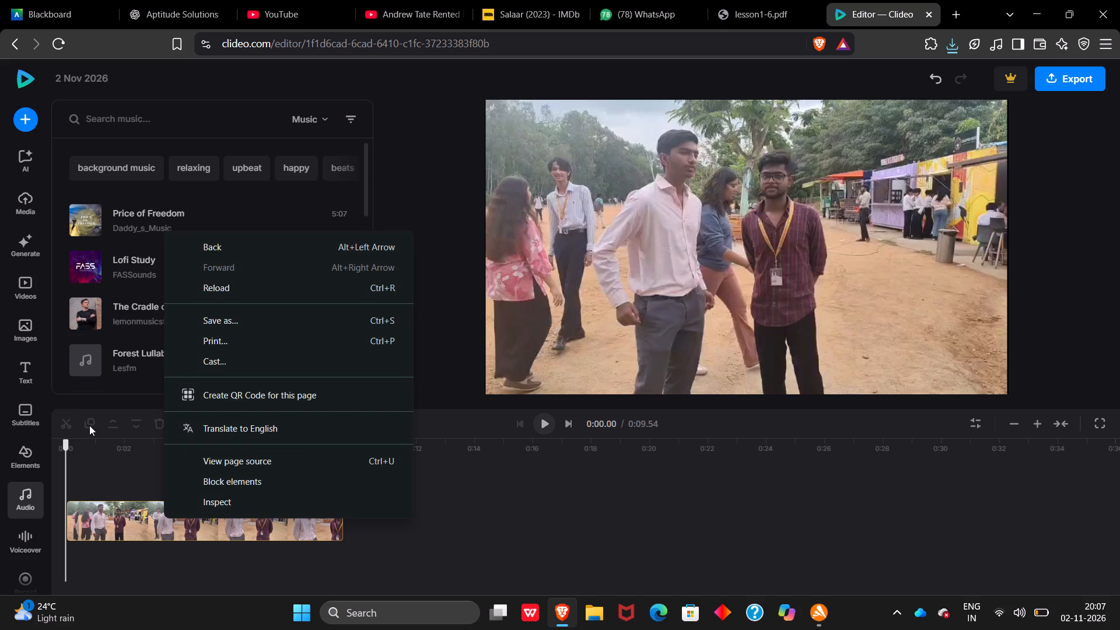
pyautogui.click(26, 298)
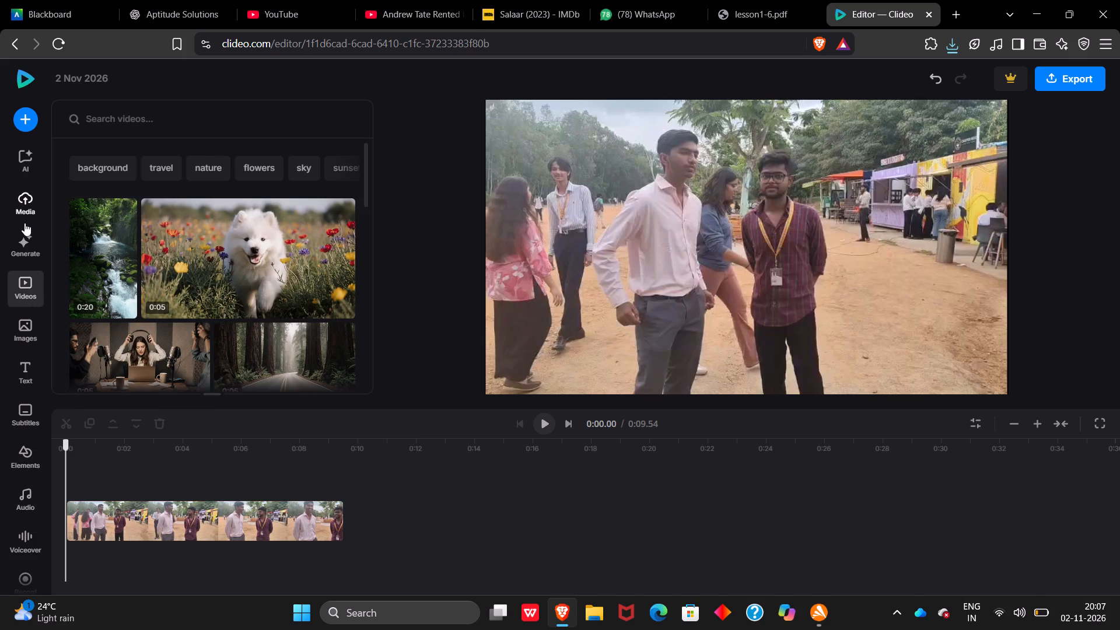
pyautogui.click(24, 225)
pyautogui.click(26, 170)
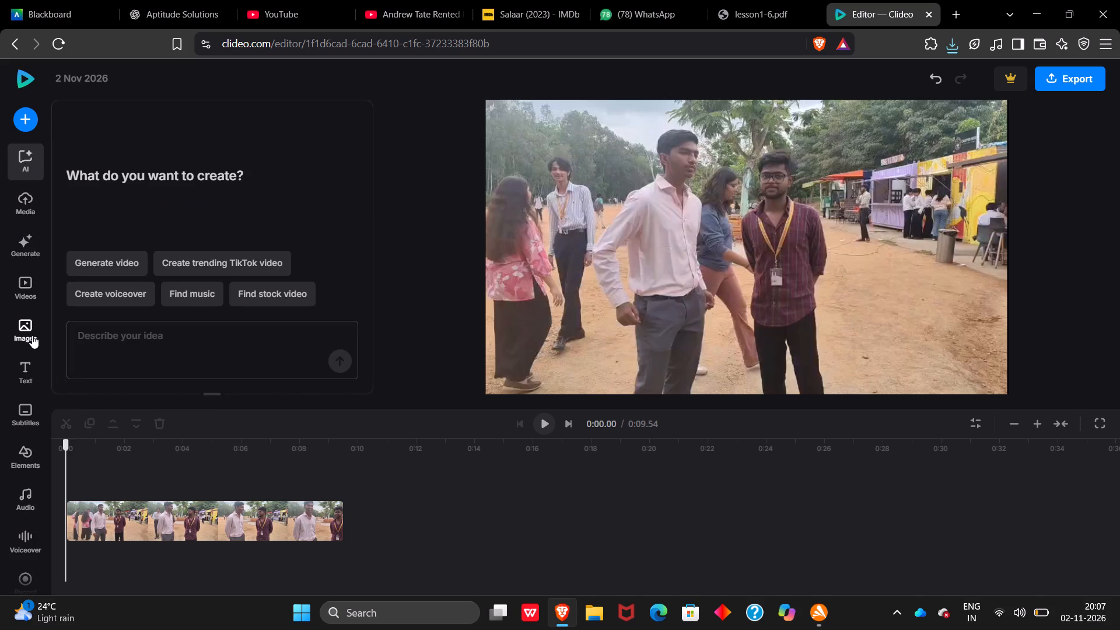
pyautogui.scroll(-4, 57, 484)
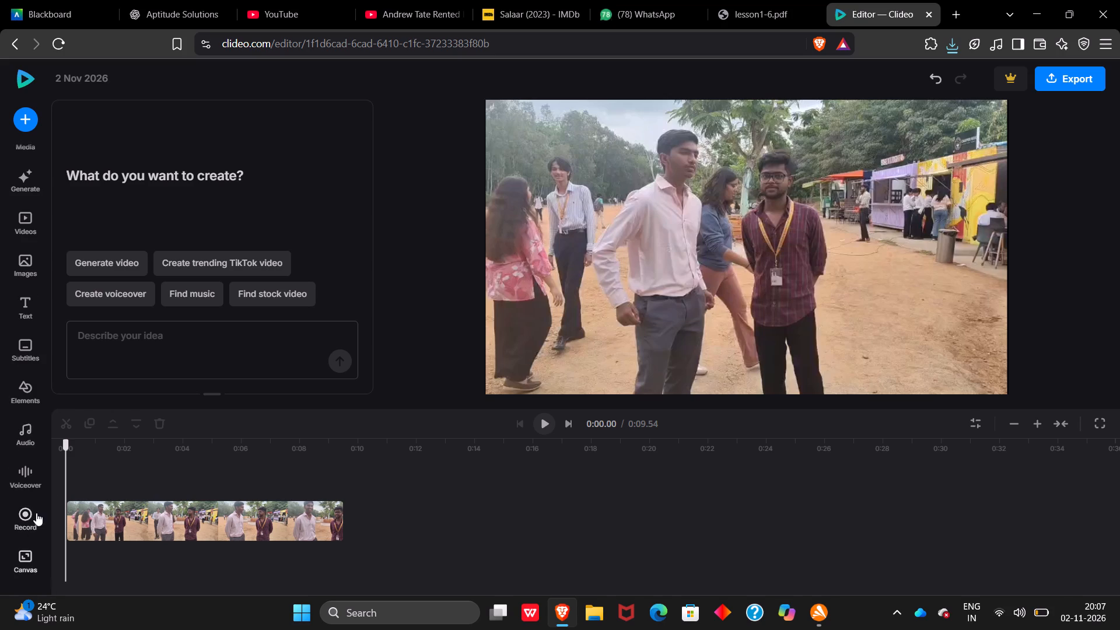
pyautogui.click(33, 425)
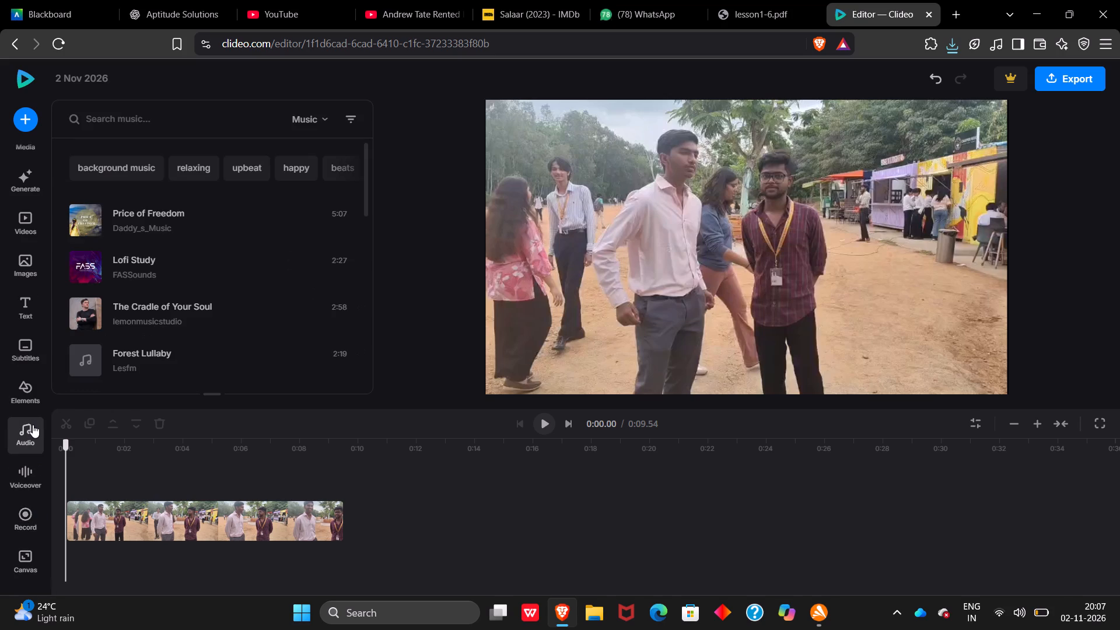
pyautogui.click(18, 383)
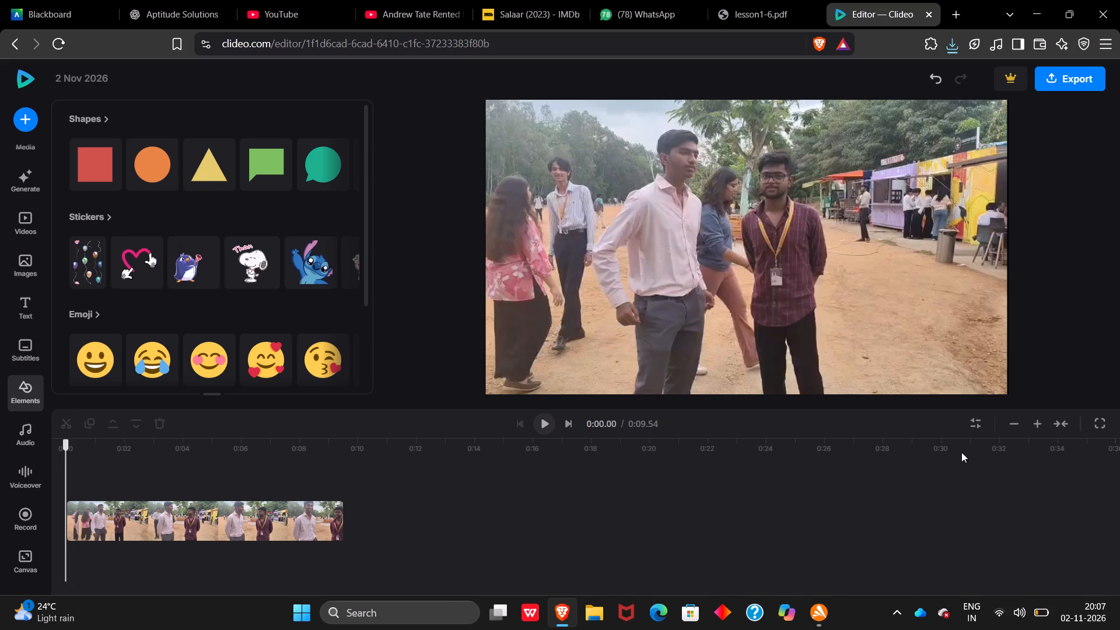
# Play the video clip from the beginning to review its picture and sound.
pyautogui.click(977, 414)
pyautogui.click(977, 414)
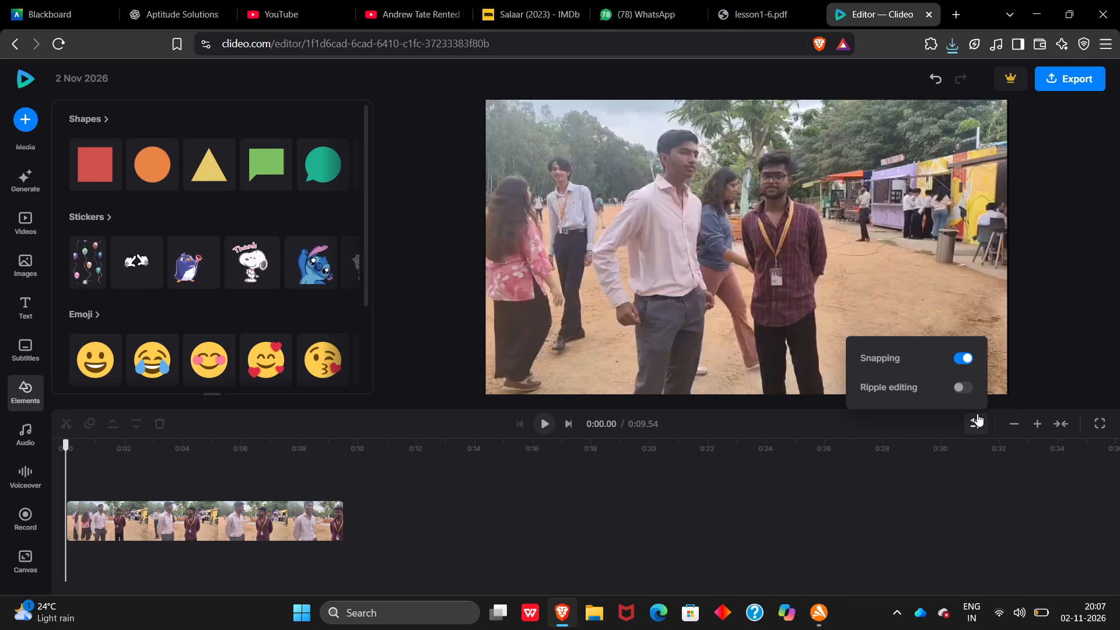
pyautogui.click(1044, 426)
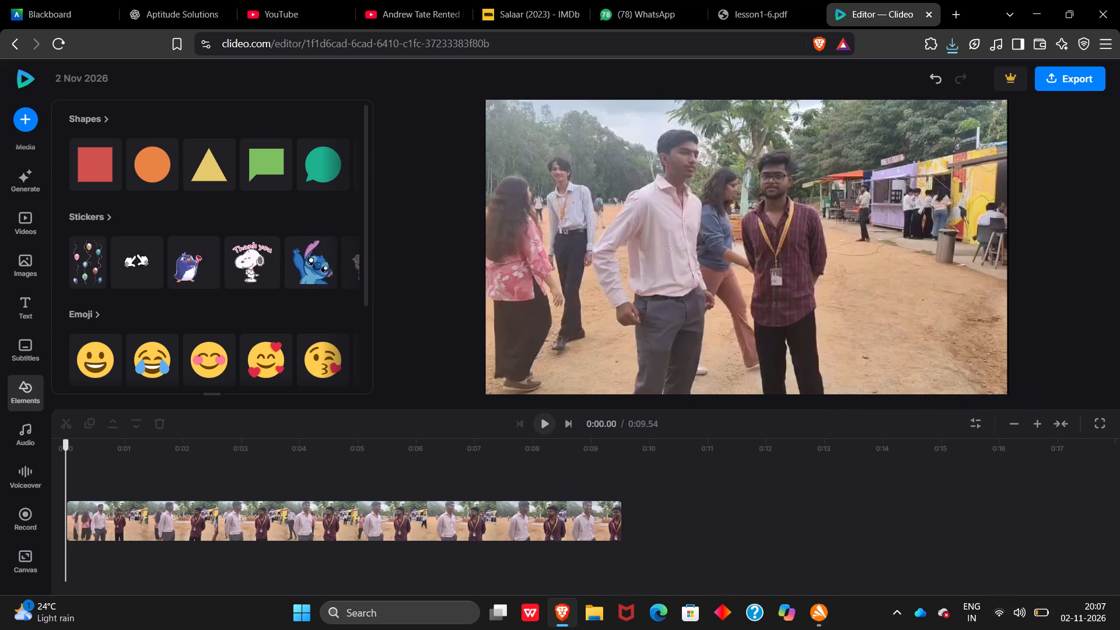
pyautogui.press('space')
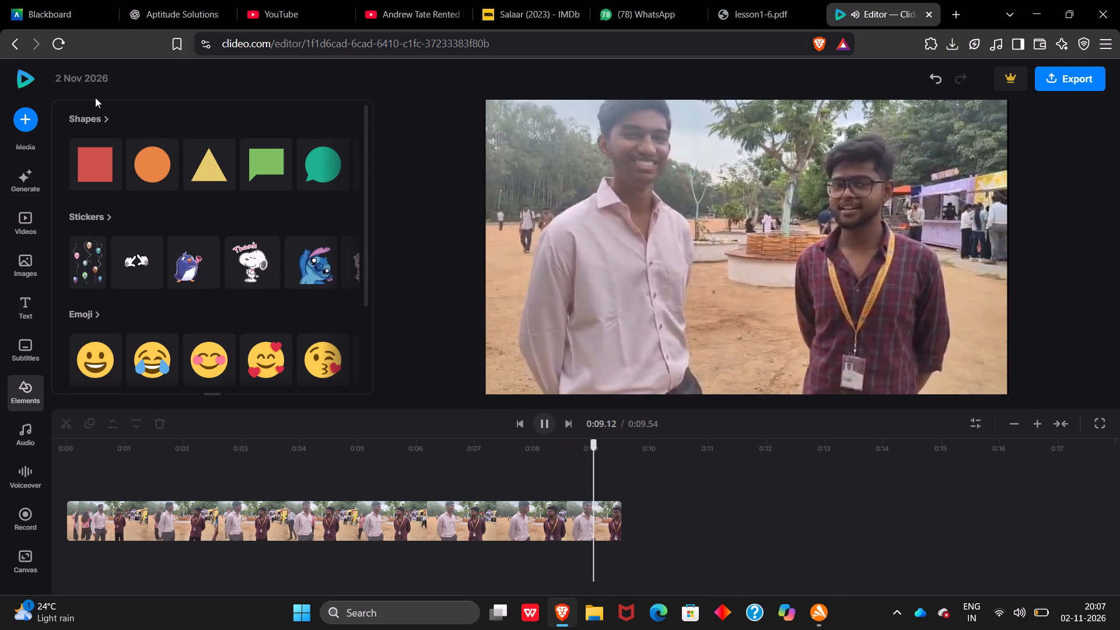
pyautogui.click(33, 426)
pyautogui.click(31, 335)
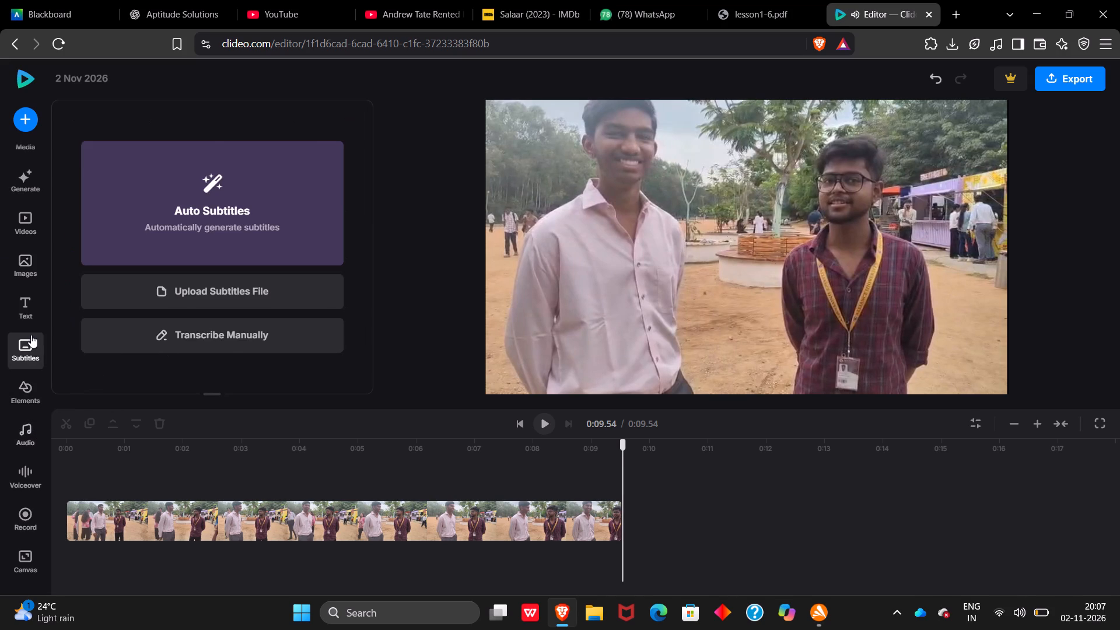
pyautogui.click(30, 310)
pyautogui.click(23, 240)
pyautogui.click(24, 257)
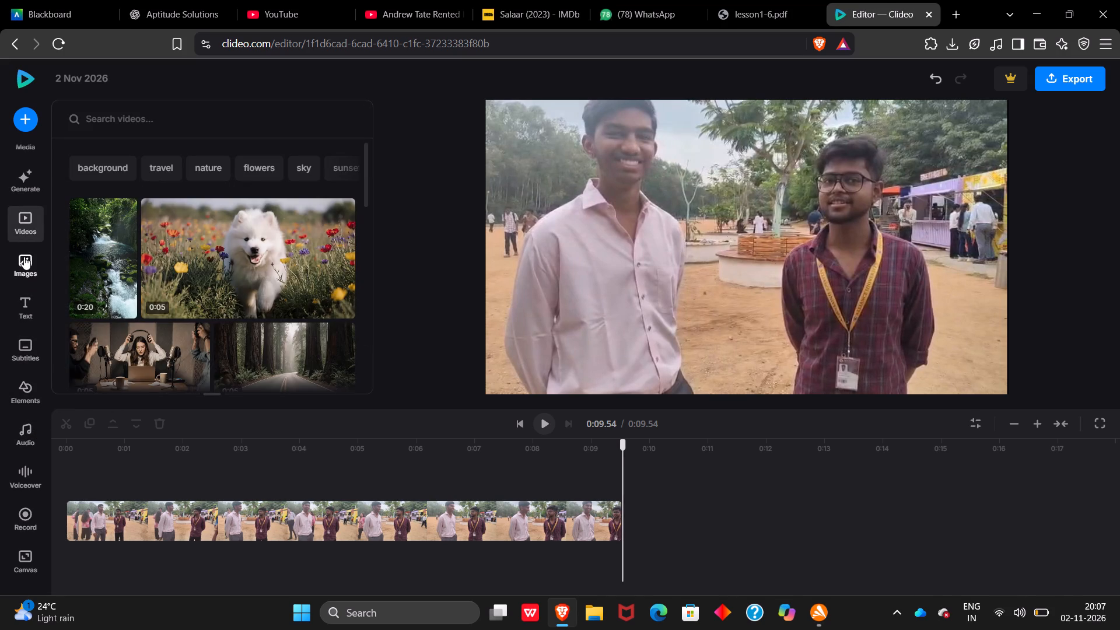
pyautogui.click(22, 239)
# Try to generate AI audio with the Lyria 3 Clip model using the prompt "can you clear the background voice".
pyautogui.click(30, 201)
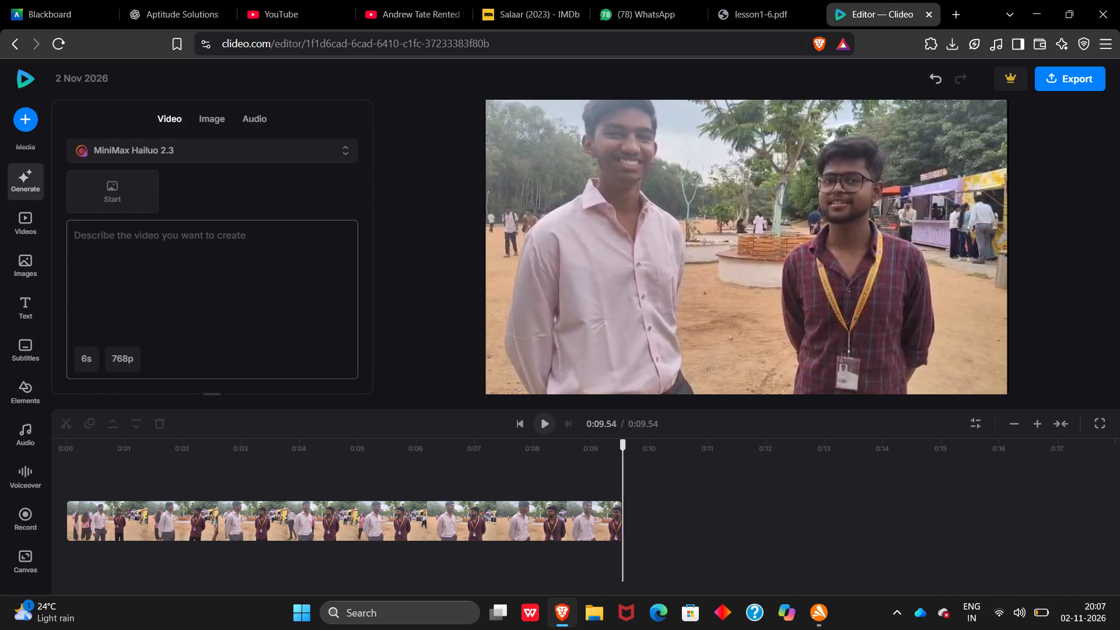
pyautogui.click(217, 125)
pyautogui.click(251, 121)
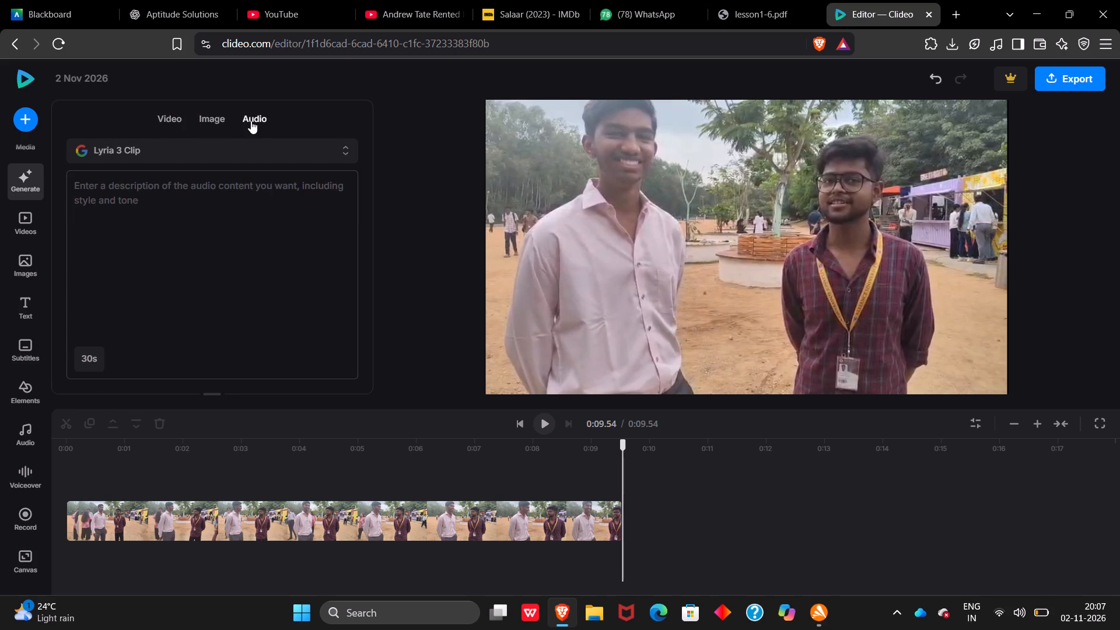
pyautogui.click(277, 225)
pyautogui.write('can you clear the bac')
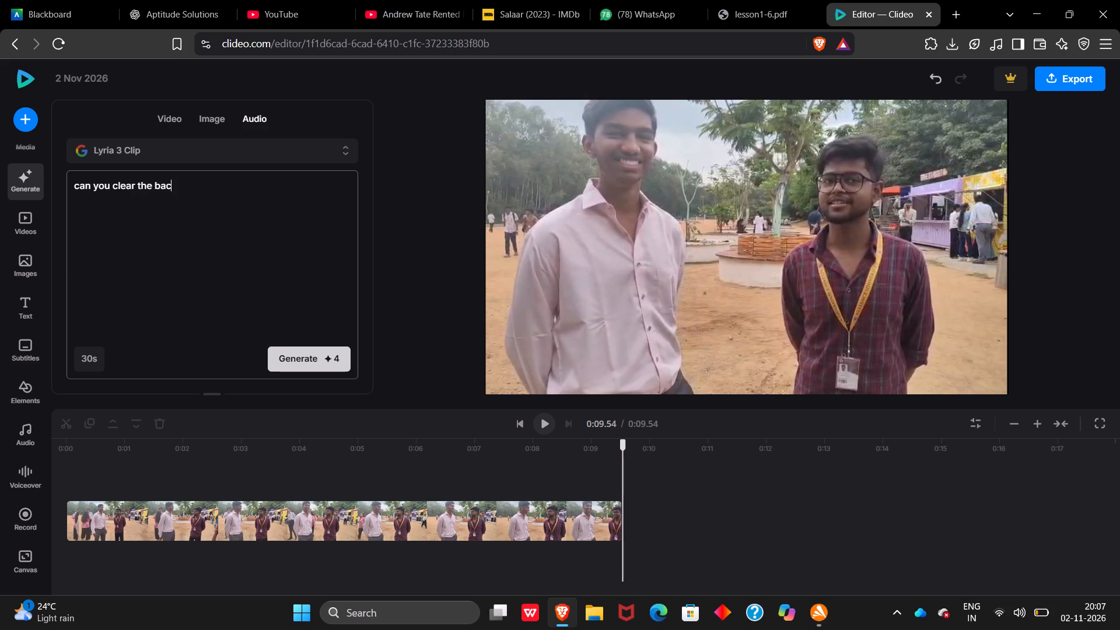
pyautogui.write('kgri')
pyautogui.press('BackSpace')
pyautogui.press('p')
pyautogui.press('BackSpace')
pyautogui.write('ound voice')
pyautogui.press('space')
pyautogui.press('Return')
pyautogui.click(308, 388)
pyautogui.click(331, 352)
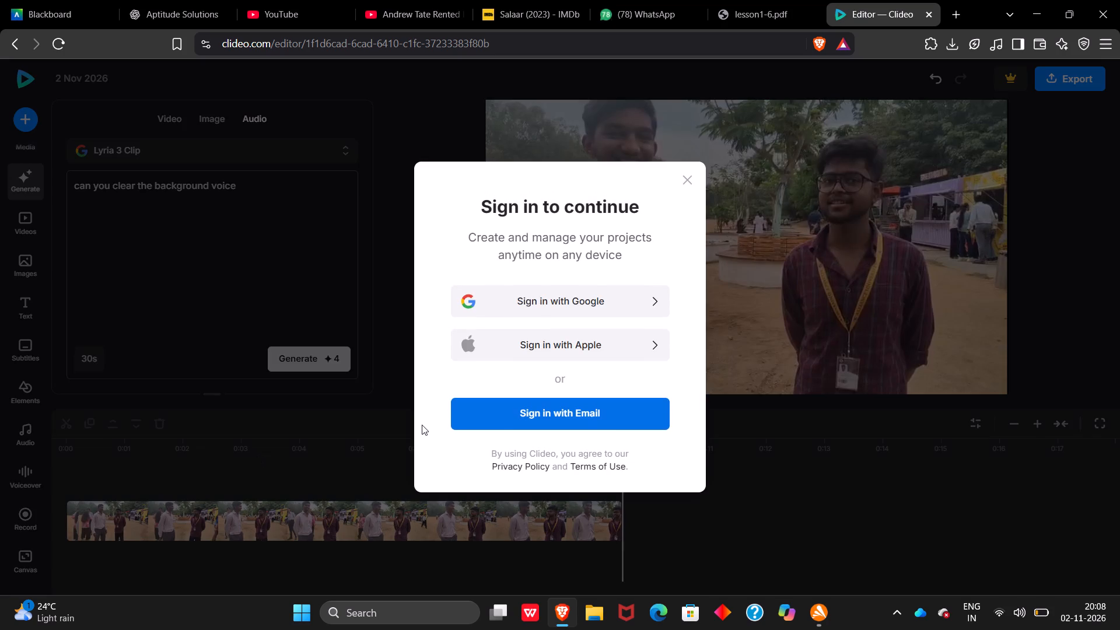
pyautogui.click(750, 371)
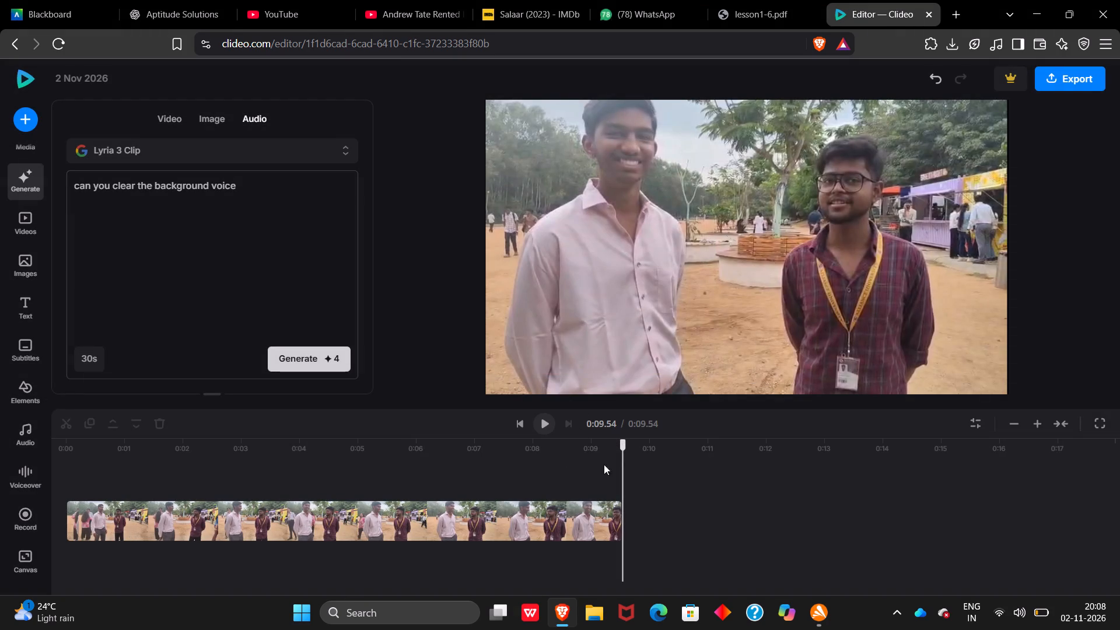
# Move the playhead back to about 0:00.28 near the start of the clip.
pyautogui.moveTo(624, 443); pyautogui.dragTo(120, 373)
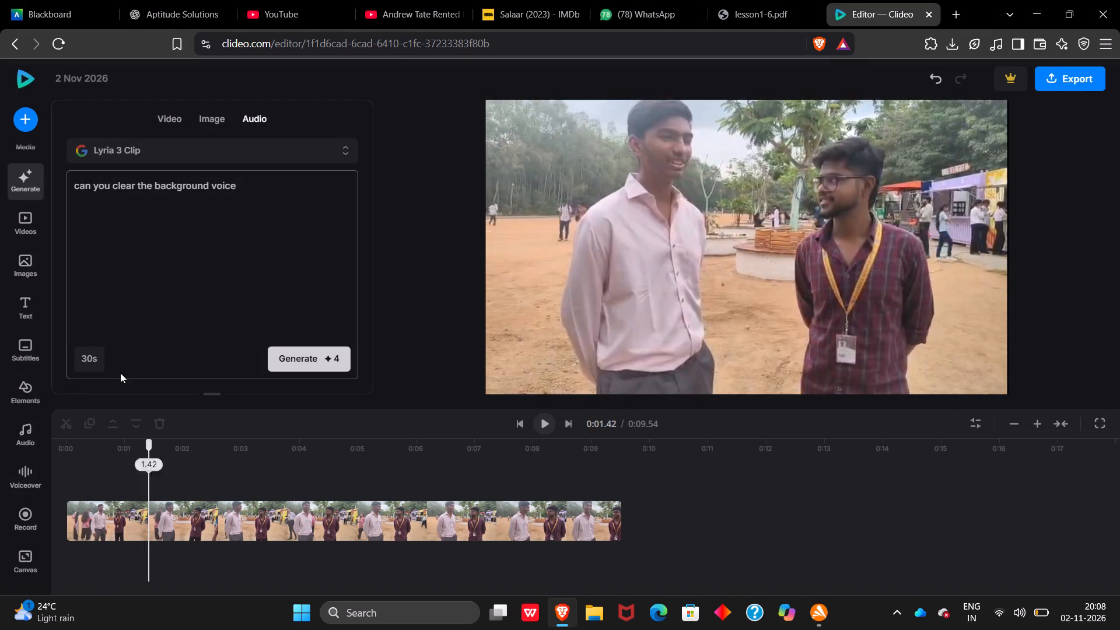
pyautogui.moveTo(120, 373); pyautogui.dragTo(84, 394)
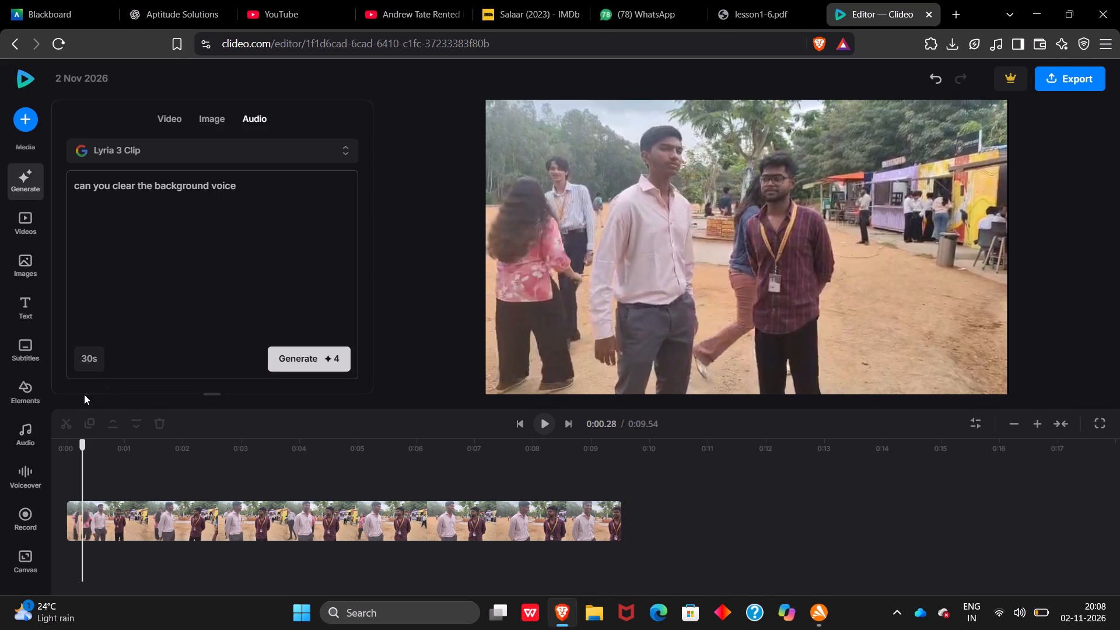
# Look through the videos, elements, voiceover and canvas sections for a way to clean up the background voice.
pyautogui.click(27, 219)
pyautogui.click(20, 262)
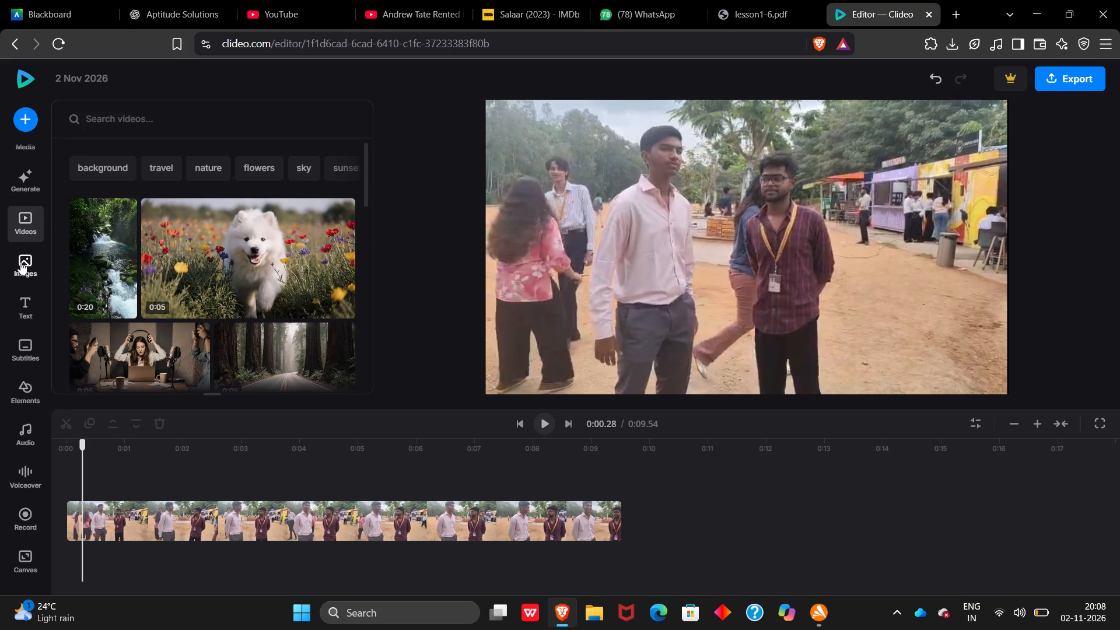
pyautogui.click(30, 312)
pyautogui.click(28, 349)
pyautogui.click(29, 381)
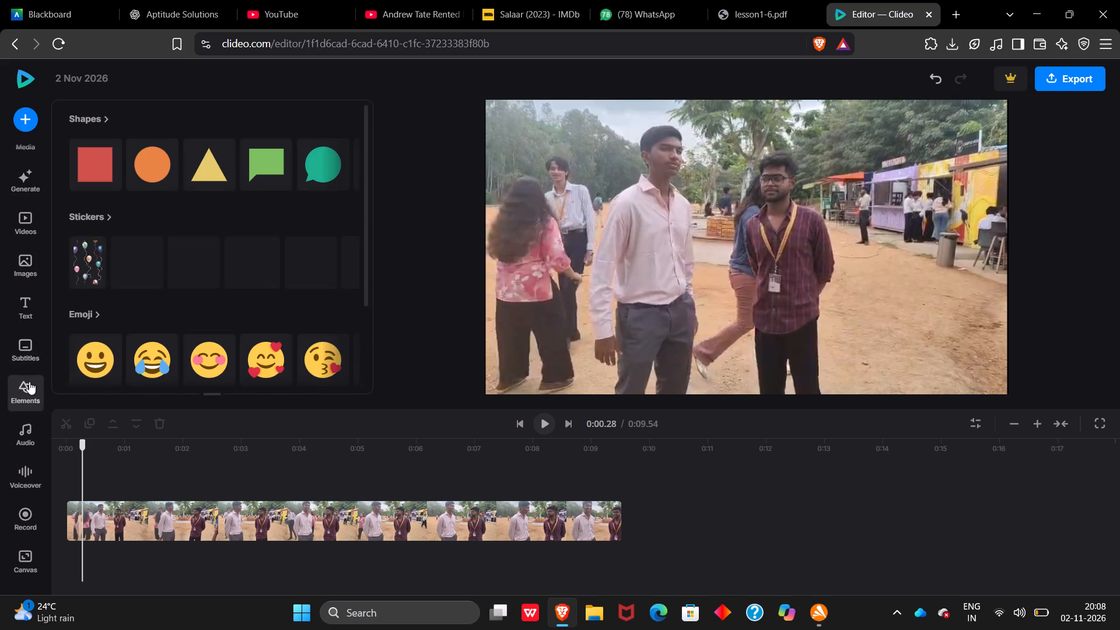
pyautogui.click(27, 463)
pyautogui.click(27, 447)
pyautogui.click(29, 459)
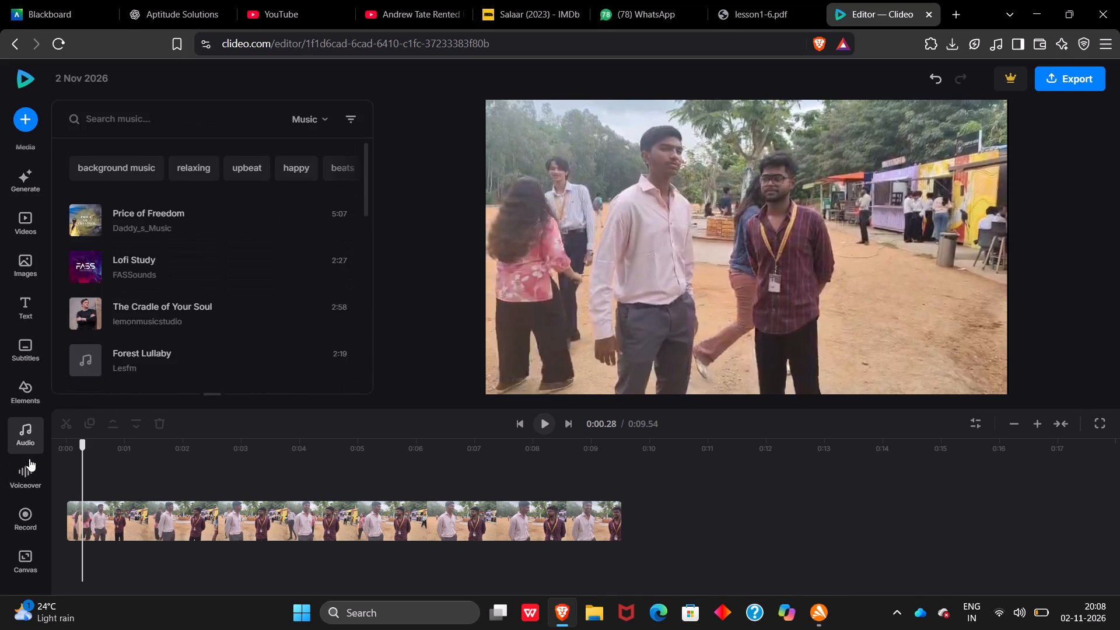
pyautogui.click(17, 541)
pyautogui.scroll(-4, 17, 541)
# Select the video clip on the timeline to show its editing options.
pyautogui.rightClick(110, 526)
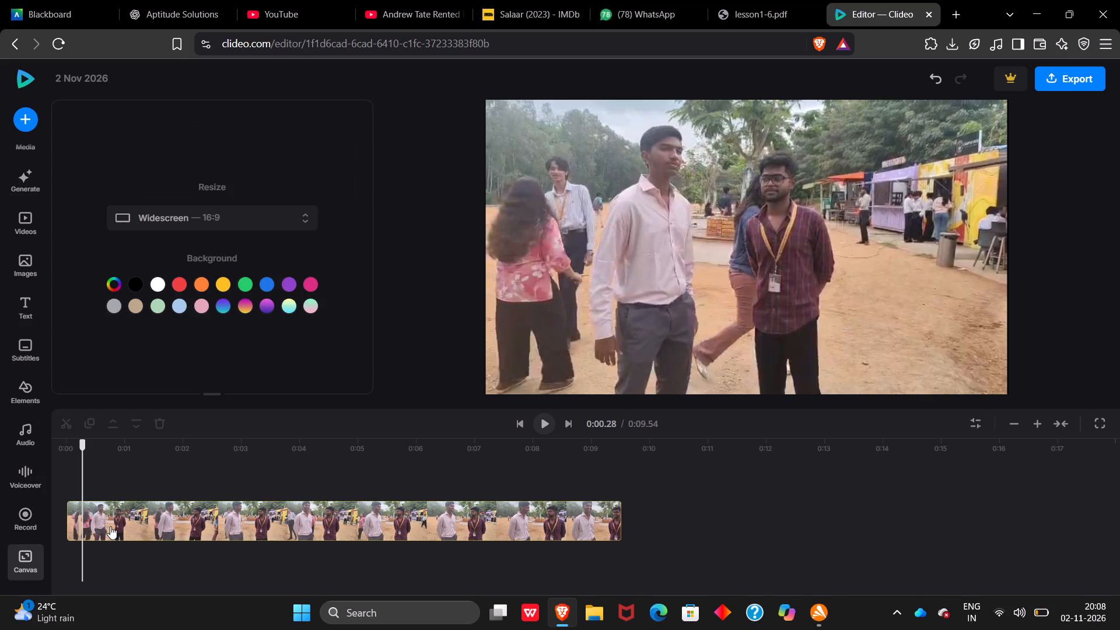
pyautogui.doubleClick(110, 526)
pyautogui.rightClick(110, 526)
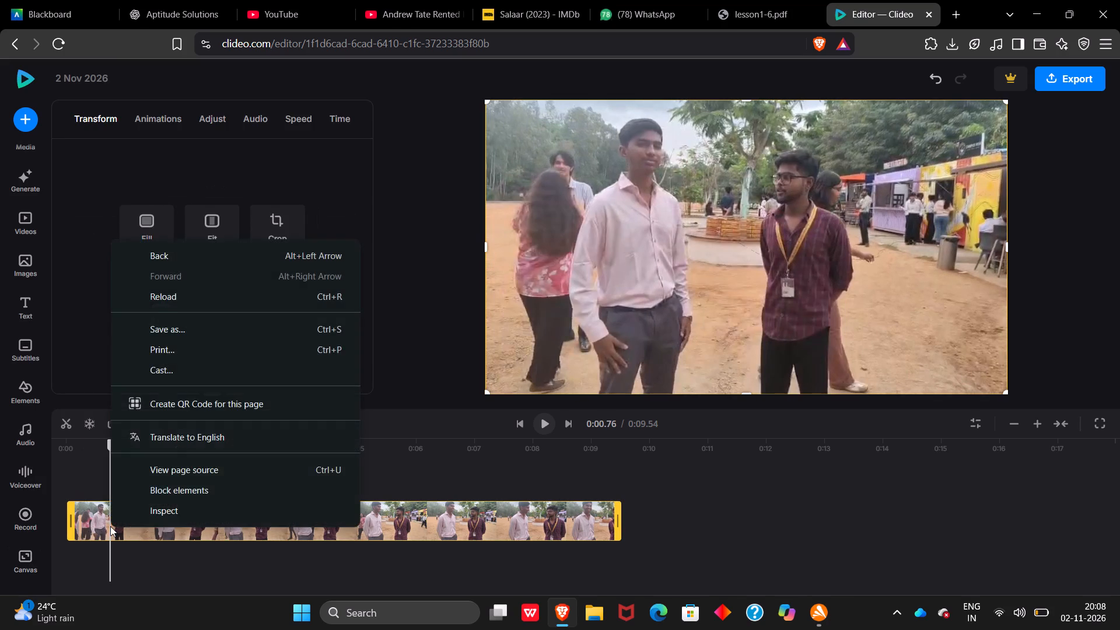
pyautogui.click(110, 526)
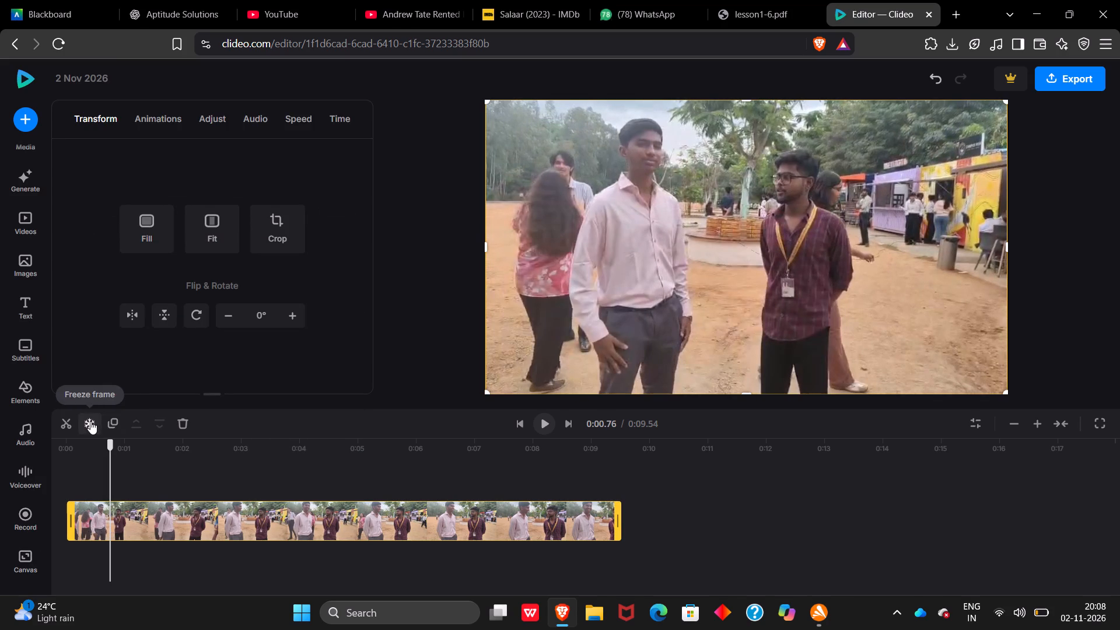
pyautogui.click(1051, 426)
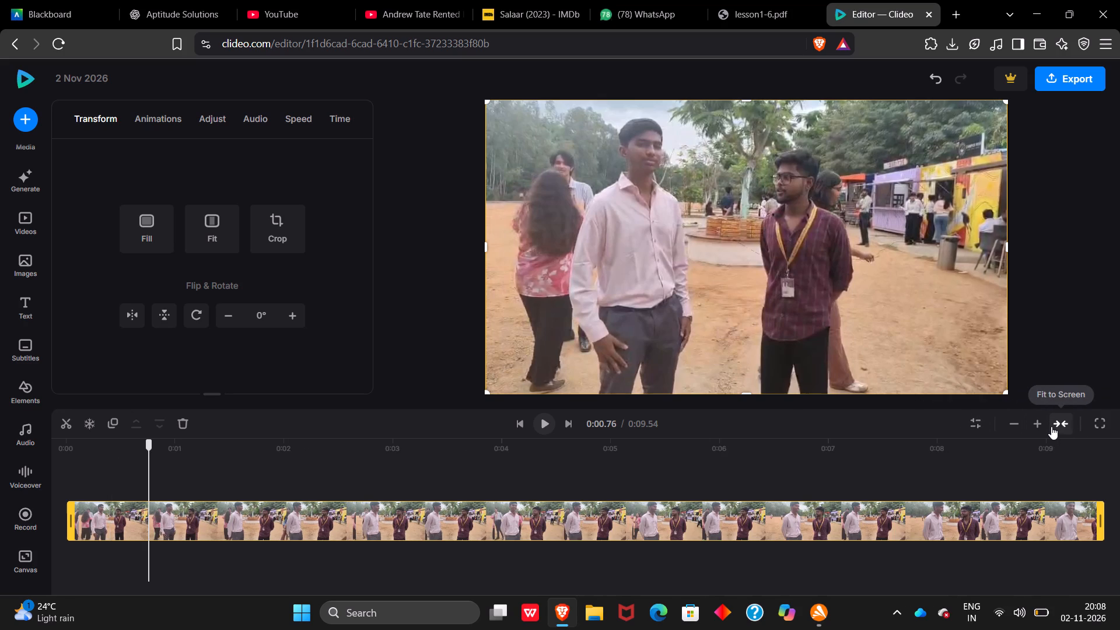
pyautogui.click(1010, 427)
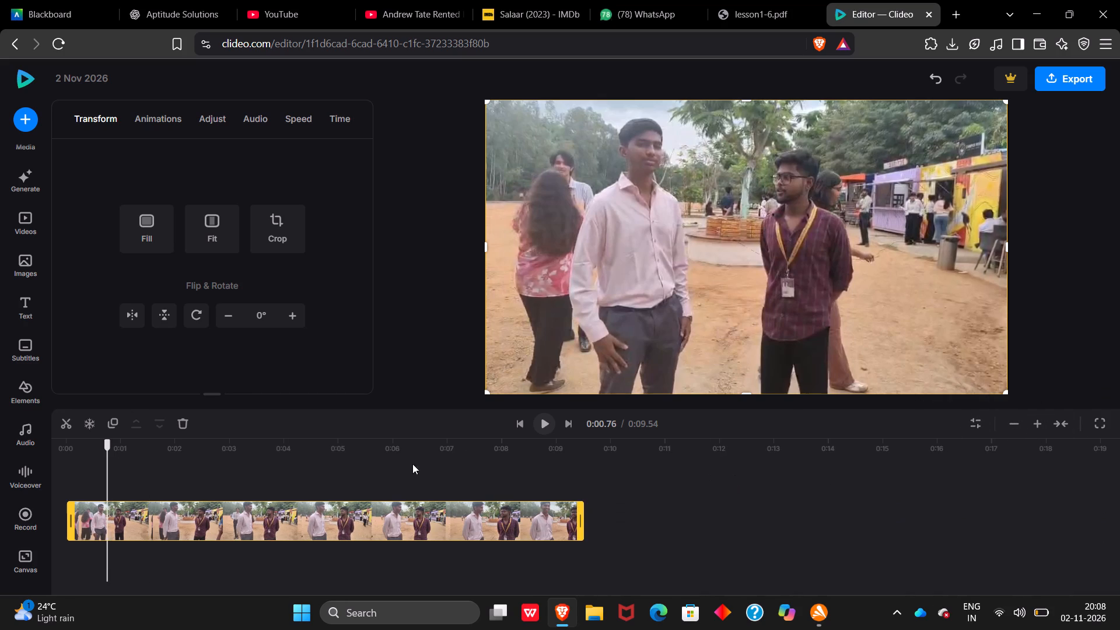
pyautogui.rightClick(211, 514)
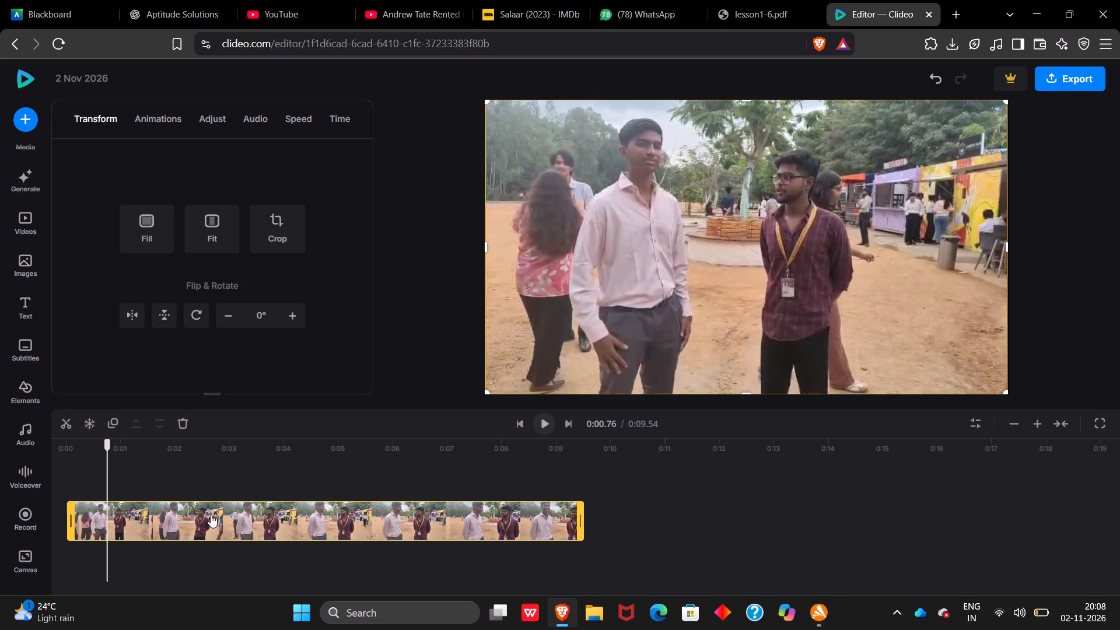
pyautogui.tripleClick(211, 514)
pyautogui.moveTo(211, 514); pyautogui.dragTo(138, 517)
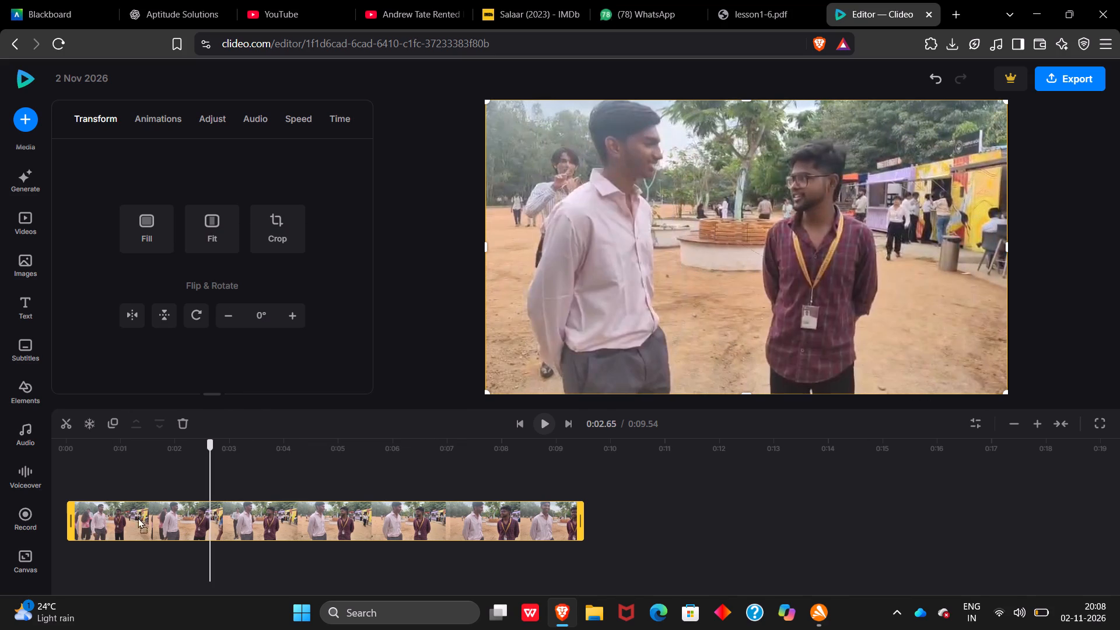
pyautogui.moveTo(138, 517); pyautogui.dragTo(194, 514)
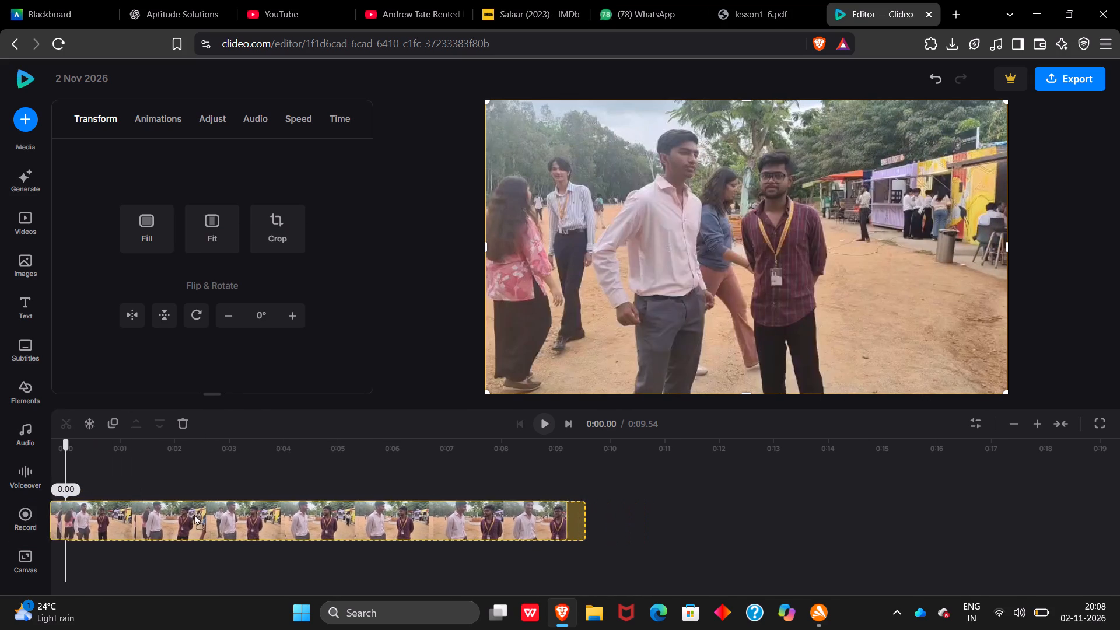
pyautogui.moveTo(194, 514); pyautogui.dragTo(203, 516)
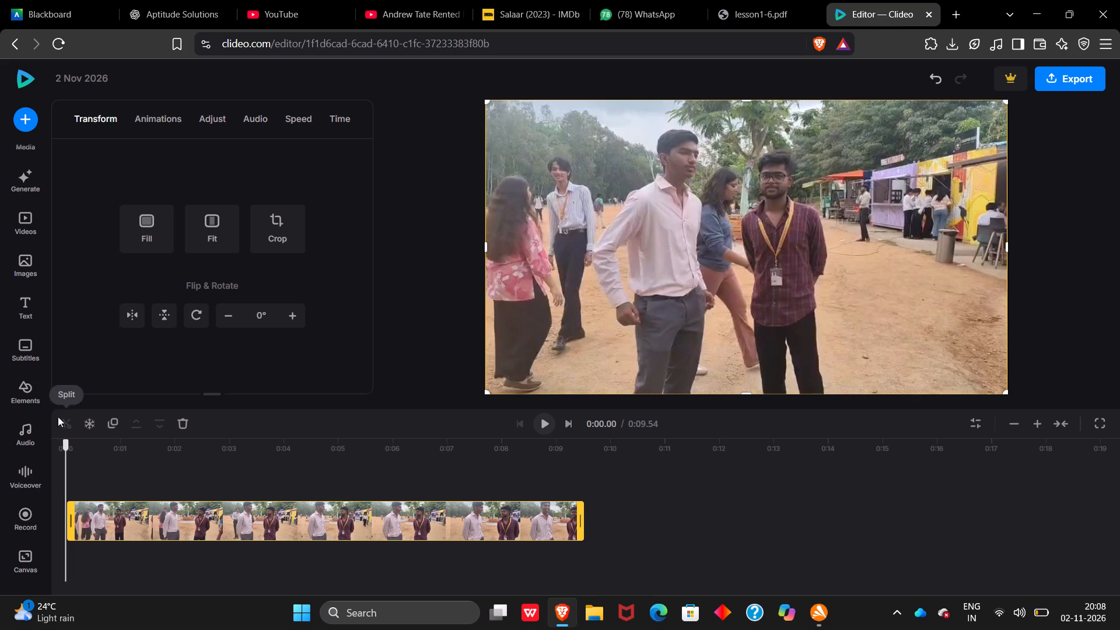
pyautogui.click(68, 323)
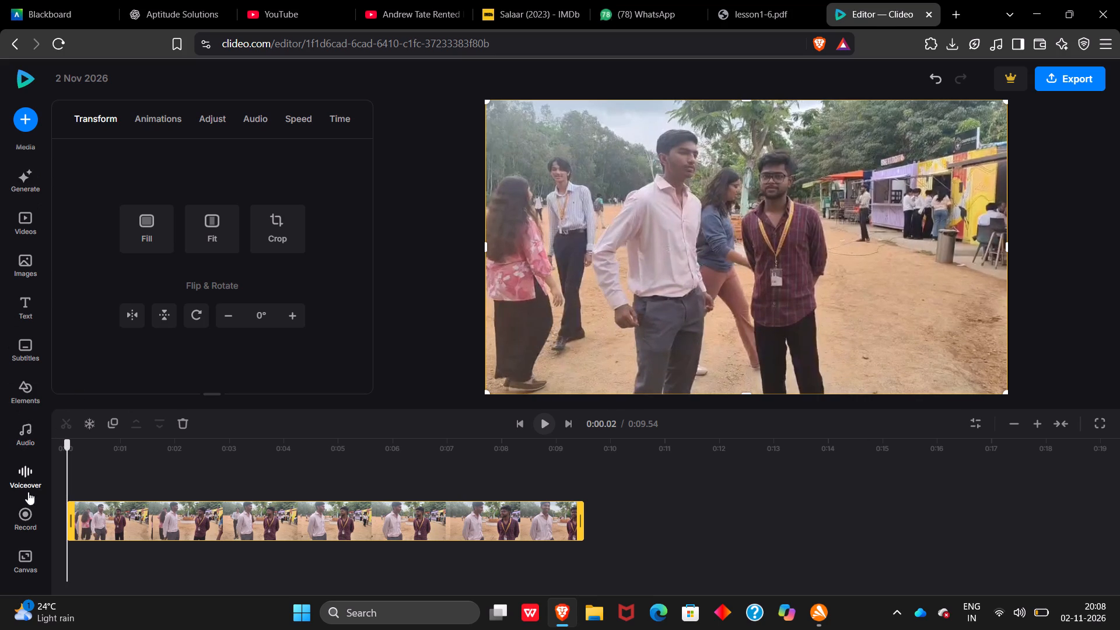
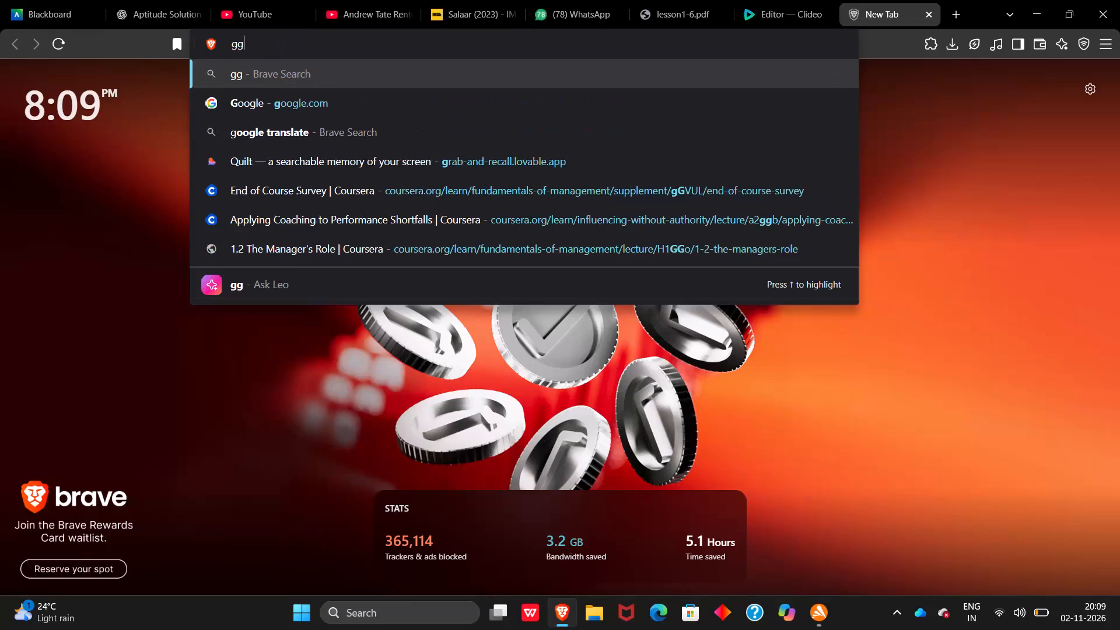
# Search Google for "how to say in romashin japanese hello evryone this is our roleplay please ejoy".
pyautogui.press('BackSpace')
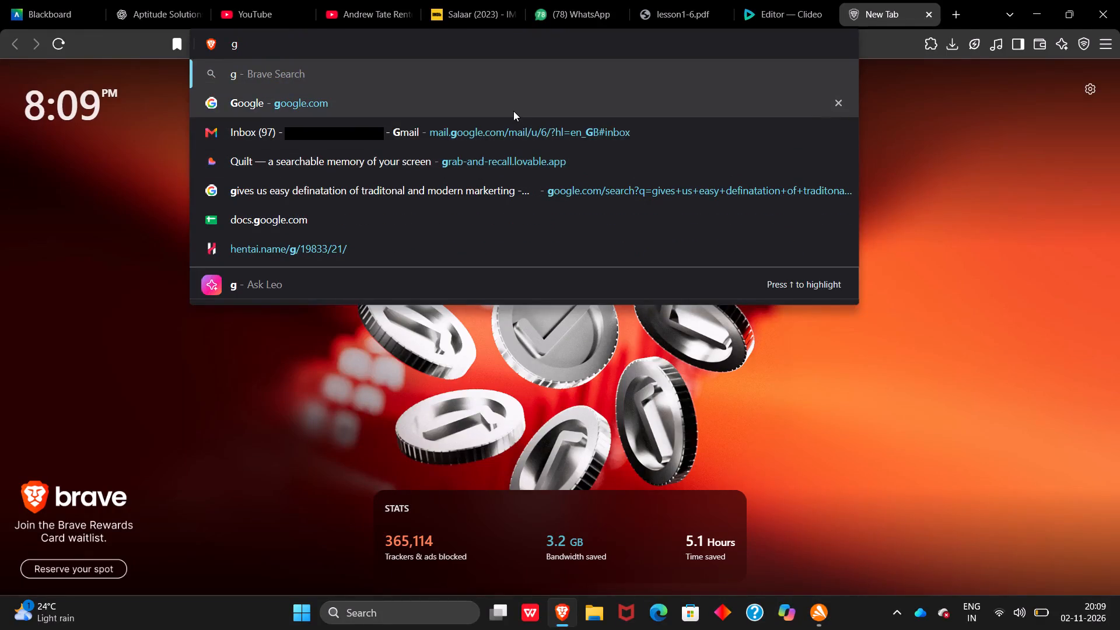
pyautogui.click(513, 111)
pyautogui.write('how')
pyautogui.hscroll(-1, 480, 281)
pyautogui.click(442, 283)
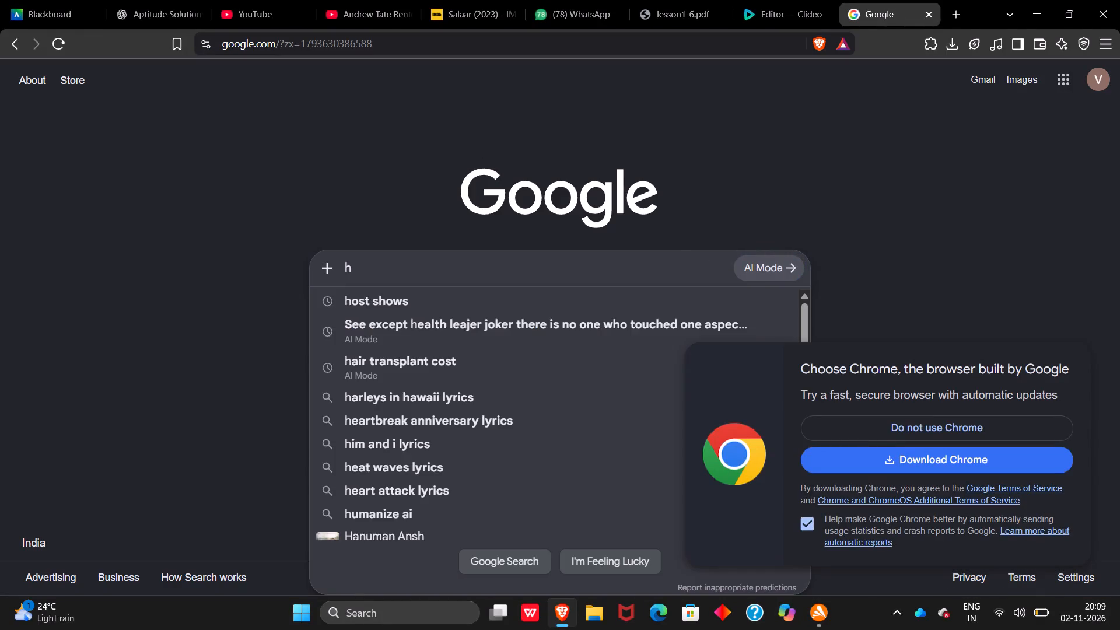
pyautogui.write('ow to say in ro')
pyautogui.press('space')
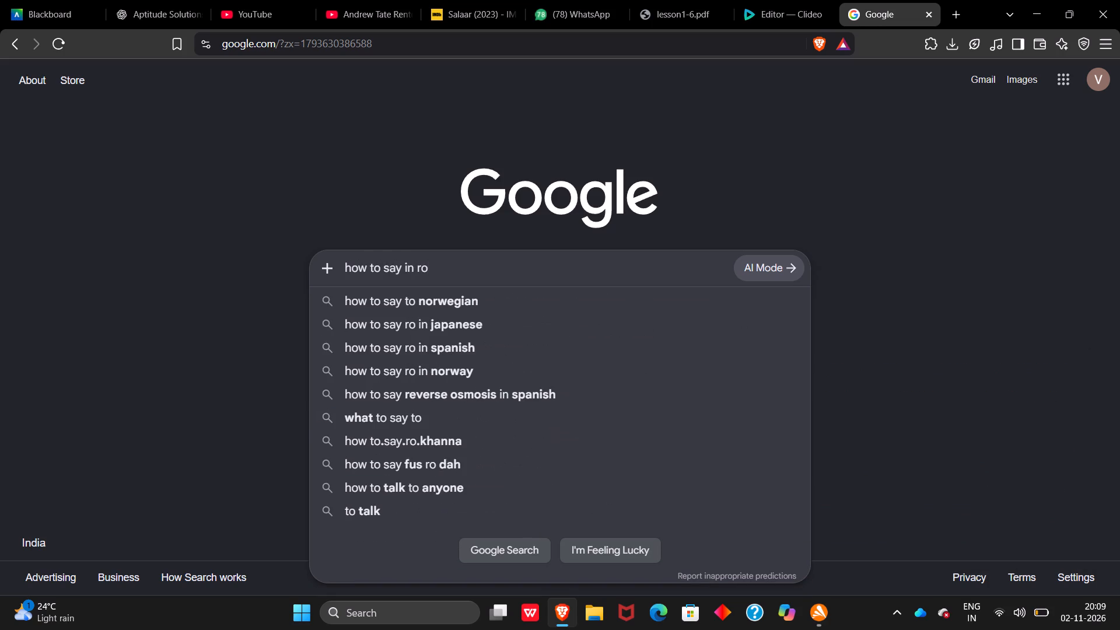
pyautogui.press('BackSpace')
pyautogui.write('mashin japanese hello evryone')
pyautogui.press('space')
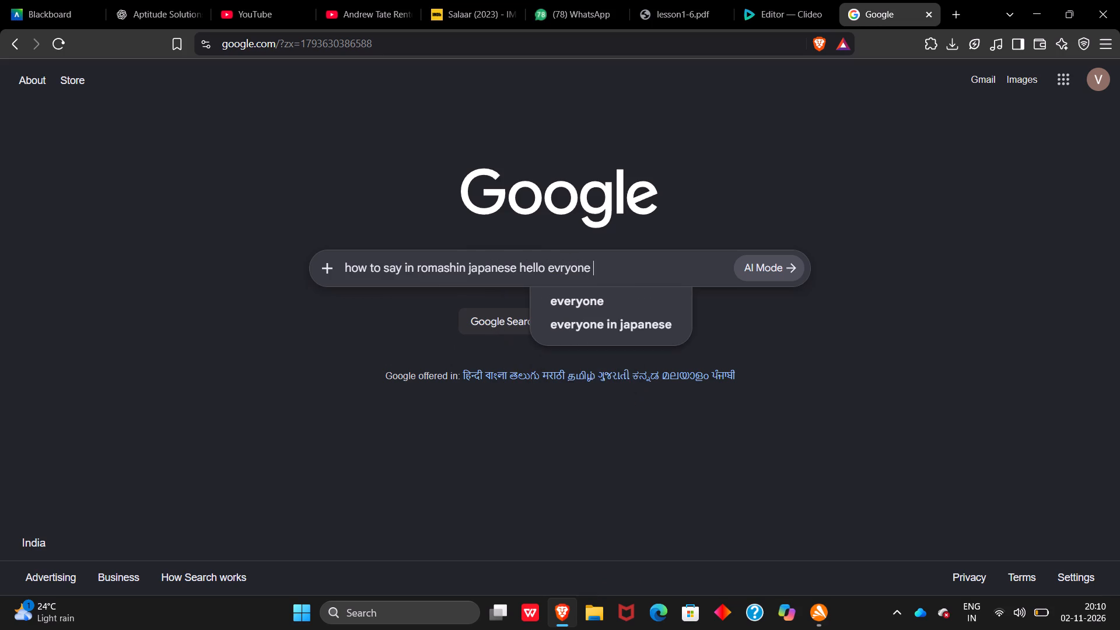
pyautogui.write('th')
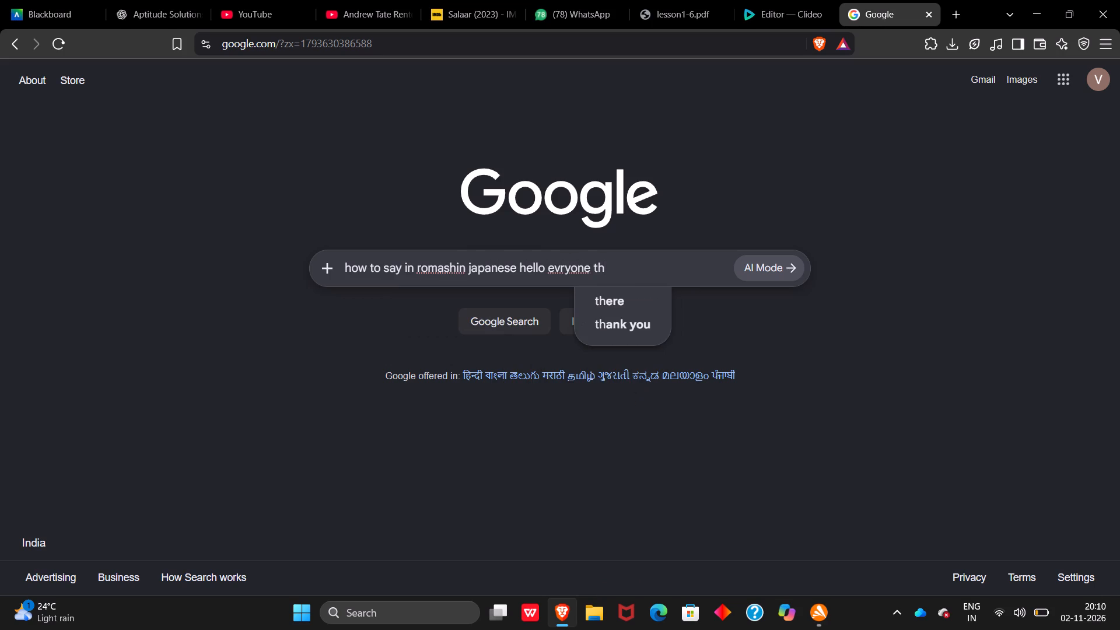
pyautogui.write('is is our roleplay pke')
pyautogui.press('BackSpace')
pyautogui.press('BackSpace')
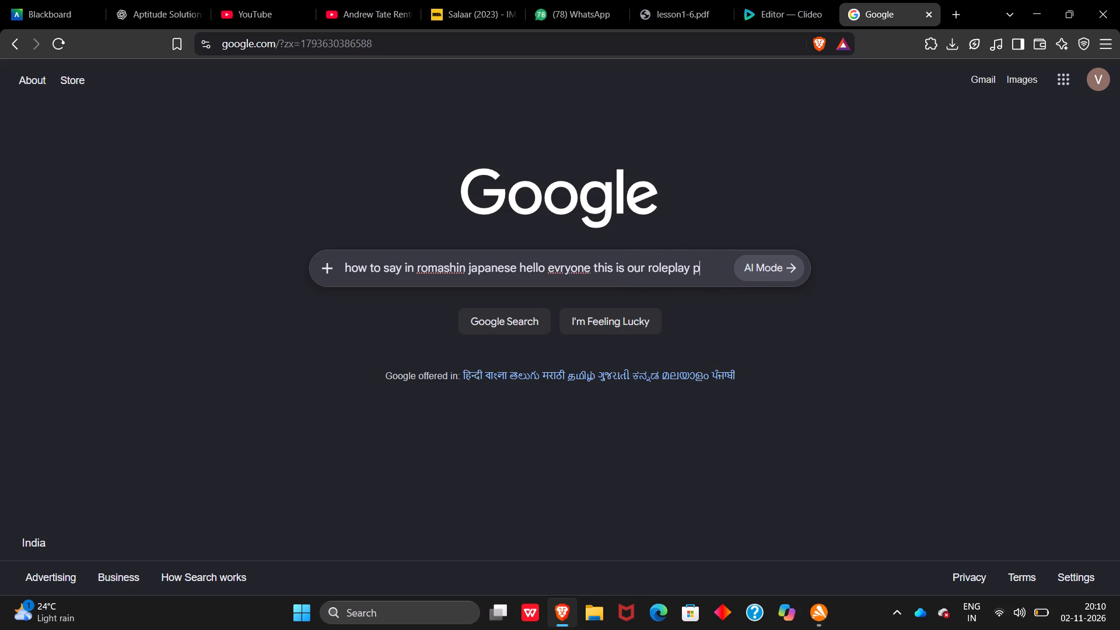
pyautogui.write('lease ejoy')
pyautogui.press('space')
pyautogui.press('Return')
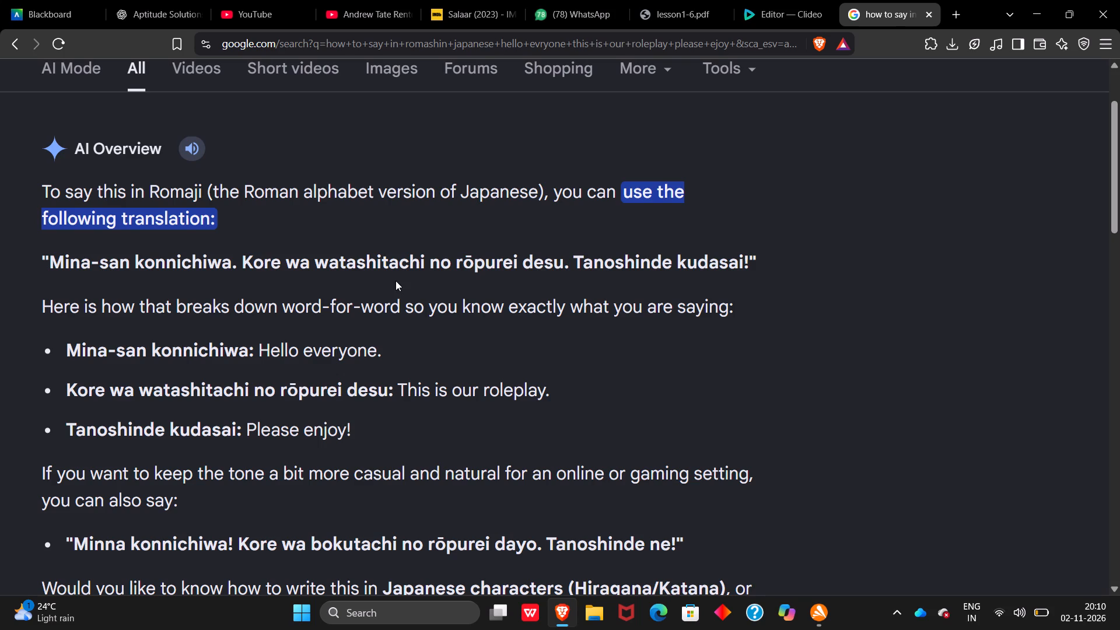
# Try to have the AI Overview read aloud to hear the "rōpurei desu" part of the translation.
pyautogui.press('Escape')
pyautogui.moveTo(454, 264); pyautogui.dragTo(540, 261)
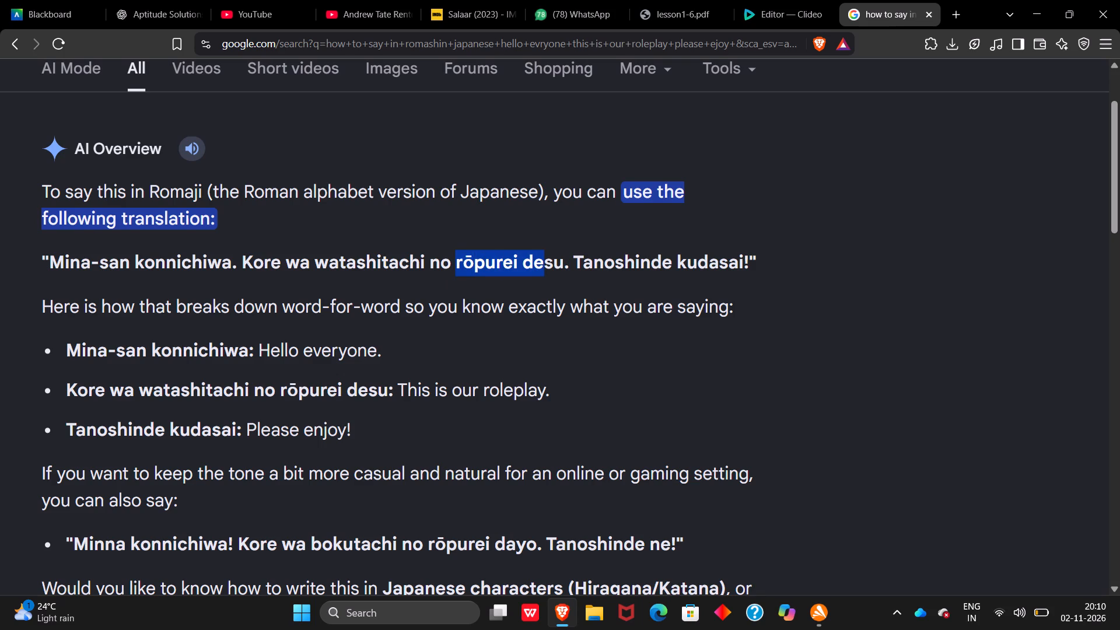
pyautogui.click(191, 142)
pyautogui.click(191, 147)
# Copy "rōpurei desu." from the translation and ask the follow-up question "rōpurei desu. how to prounce".
pyautogui.click(444, 265)
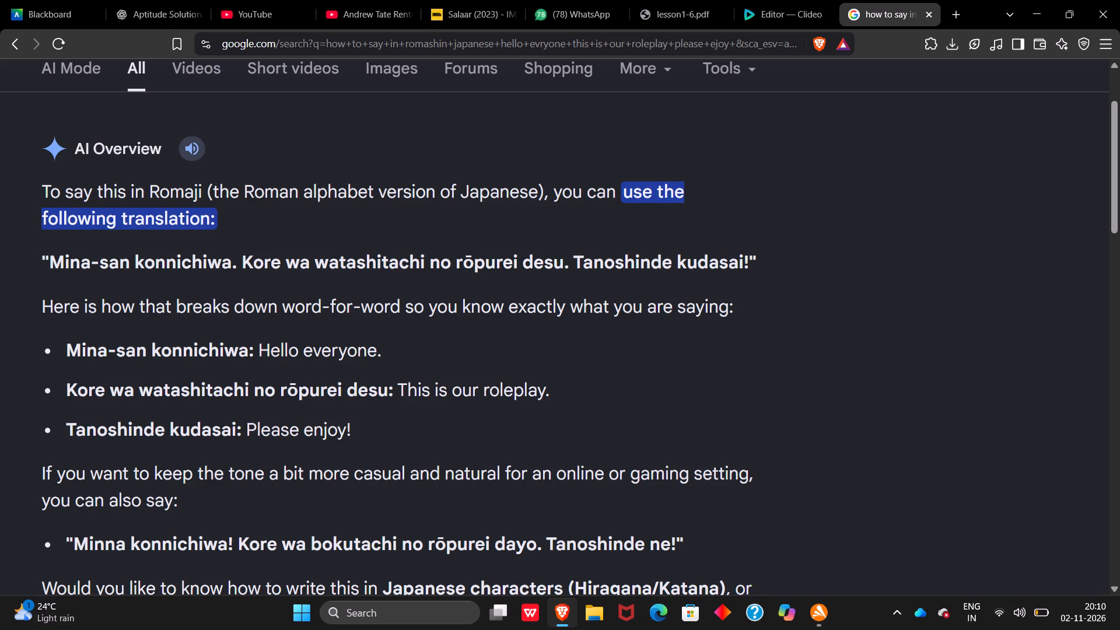
pyautogui.moveTo(457, 254); pyautogui.dragTo(571, 251)
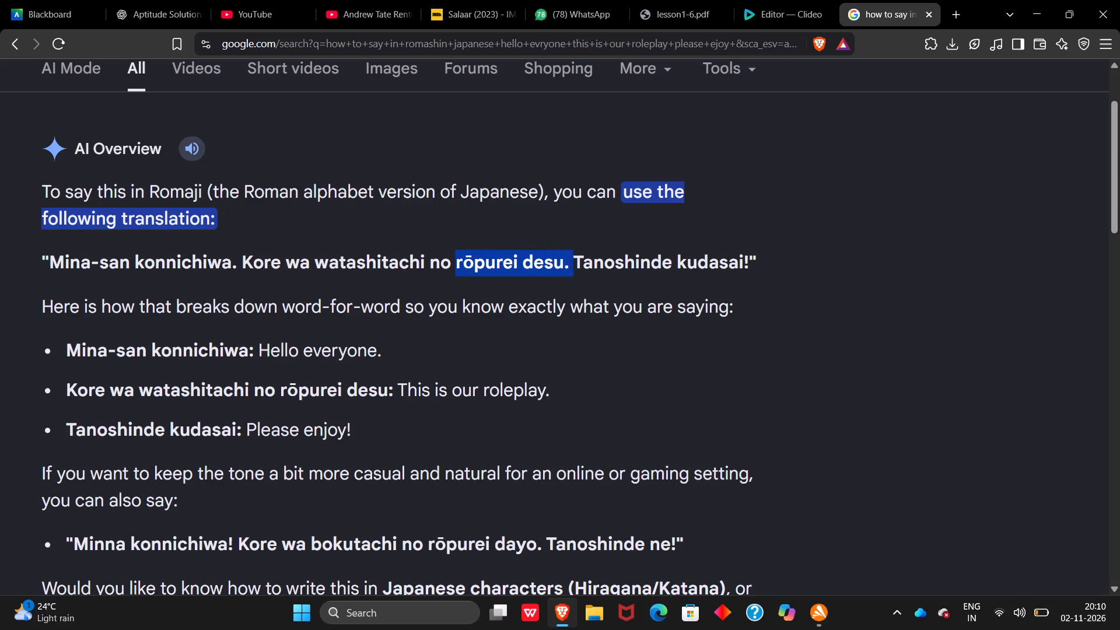
pyautogui.hotkey('ctrl', 'c')
pyautogui.scroll(-4, 571, 251)
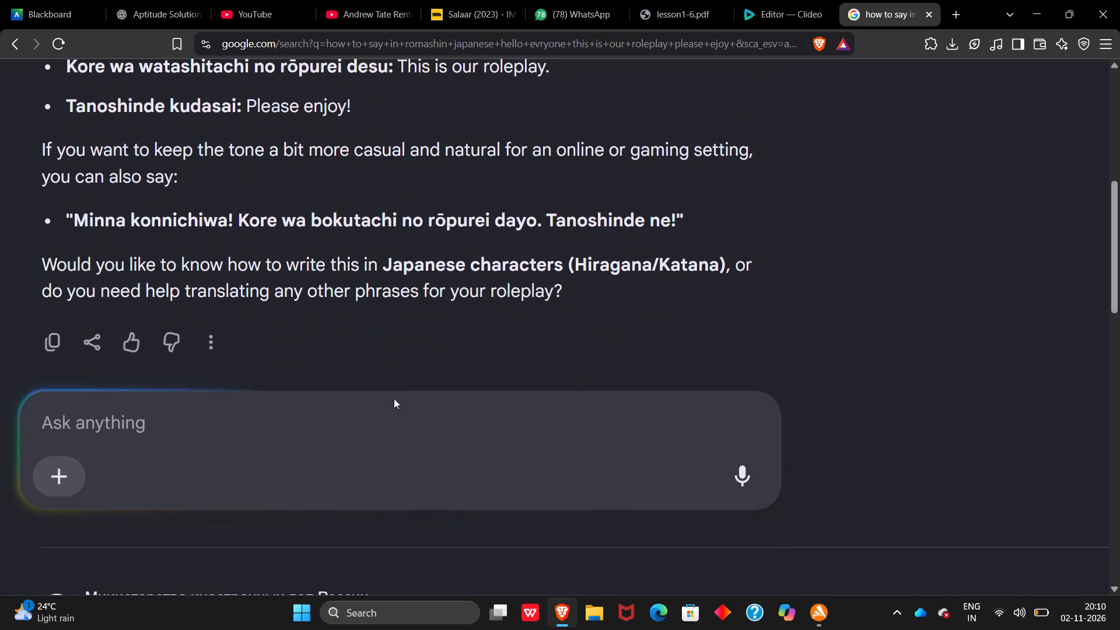
pyautogui.click(365, 425)
pyautogui.hotkey('ctrl', 'v')
pyautogui.press('space')
pyautogui.write('how to')
pyautogui.press('space')
pyautogui.write('prounce')
pyautogui.press('space')
pyautogui.press('Return')
# Read the pronunciation breakdown of "rōpurei desu" and review the full Romaji translation with its word-by-word meaning.
pyautogui.scroll(2, 365, 425)
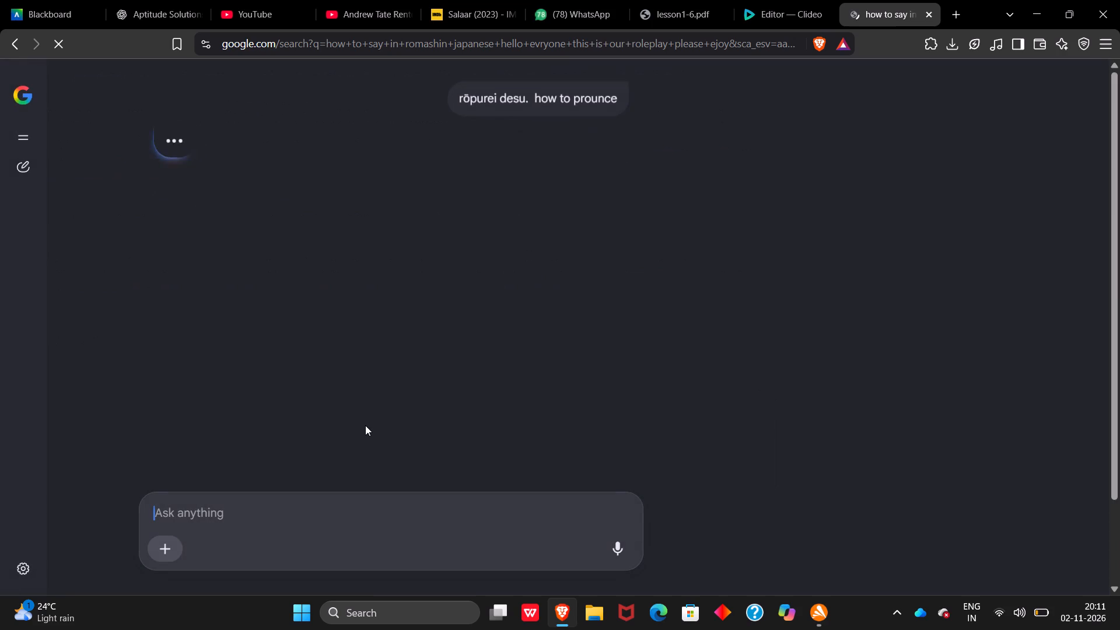
pyautogui.scroll(2, 365, 425)
pyautogui.scroll(-2, 365, 425)
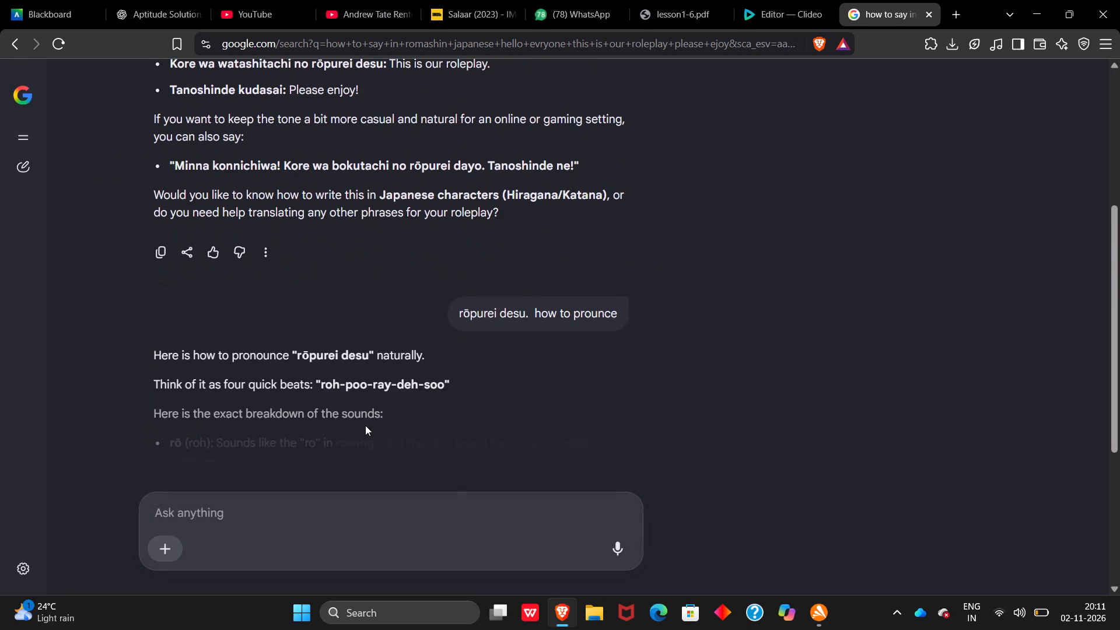
pyautogui.scroll(-2, 365, 425)
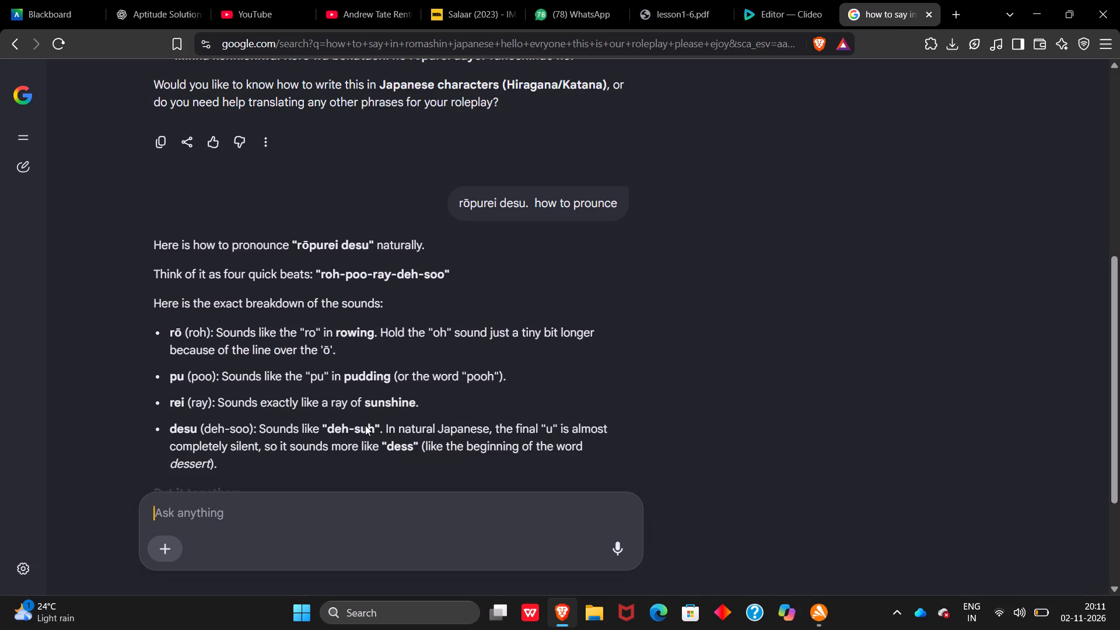
pyautogui.scroll(2, 365, 425)
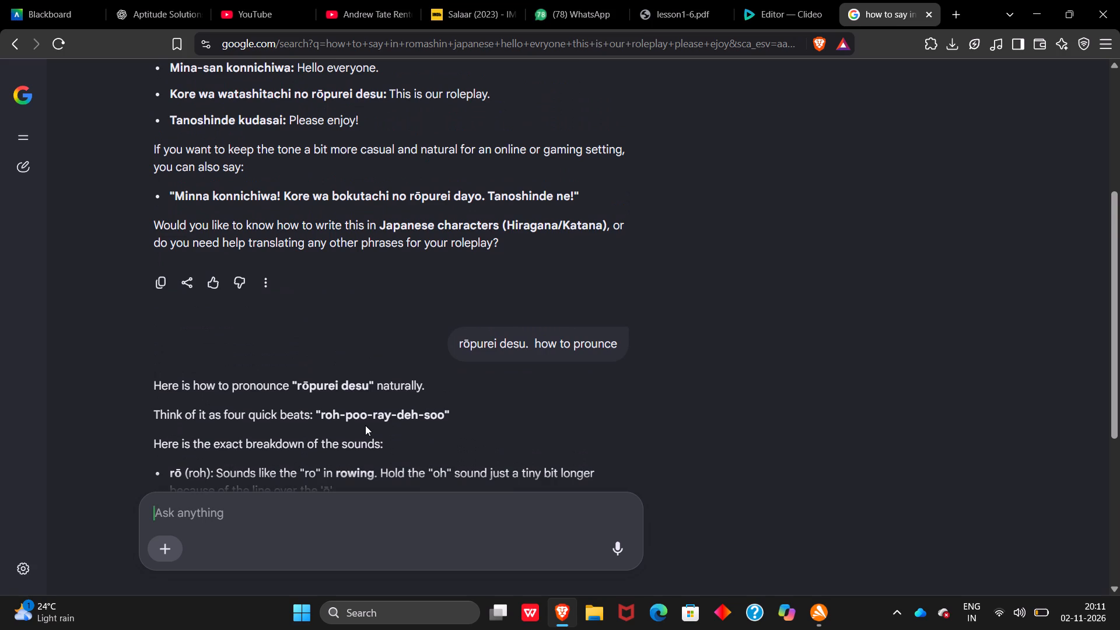
pyautogui.scroll(3, 365, 425)
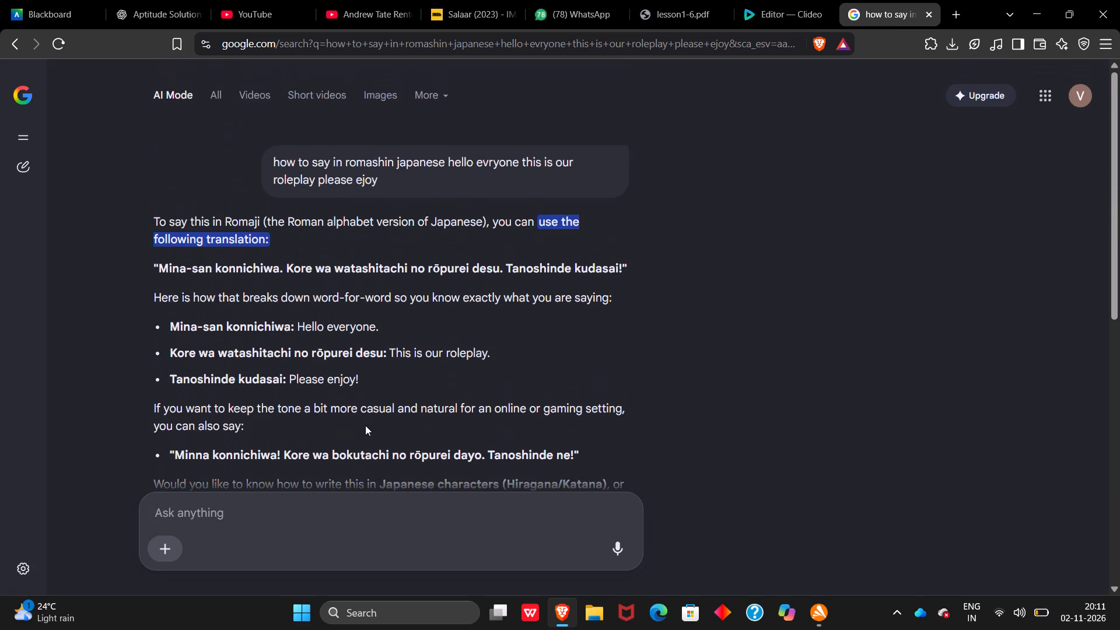
pyautogui.scroll(1, 365, 425)
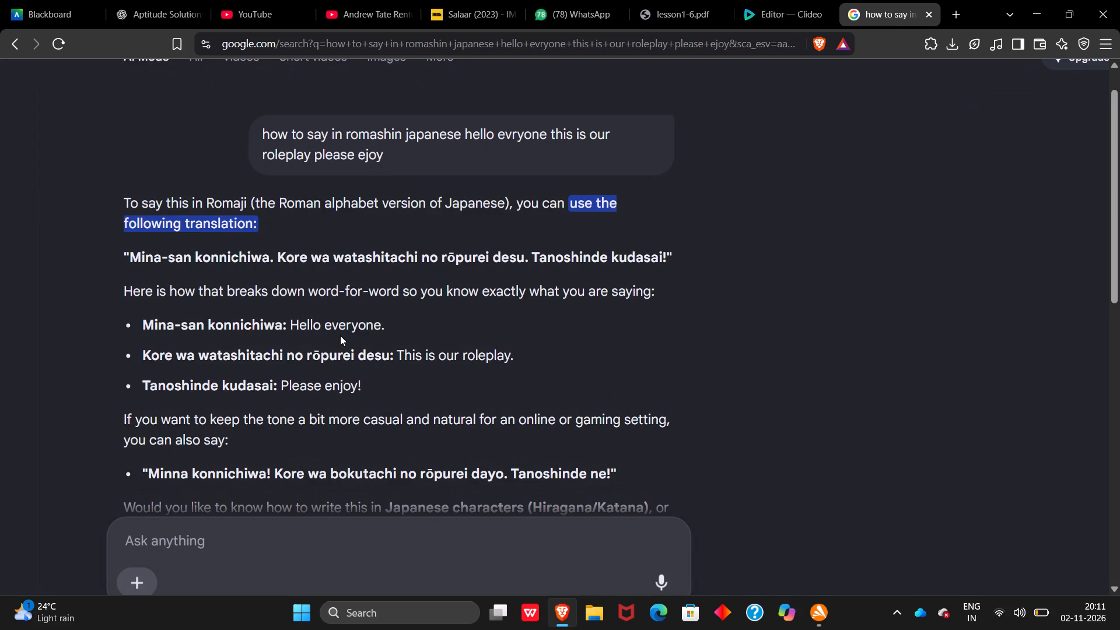
pyautogui.scroll(-1, 340, 335)
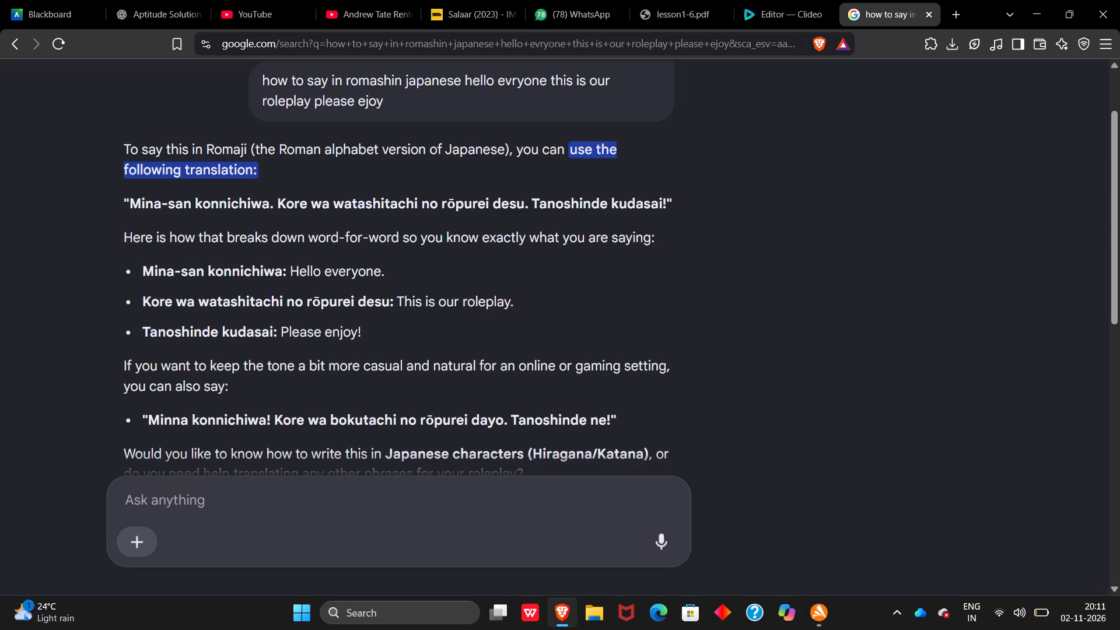
pyautogui.scroll(-1, 251, 362)
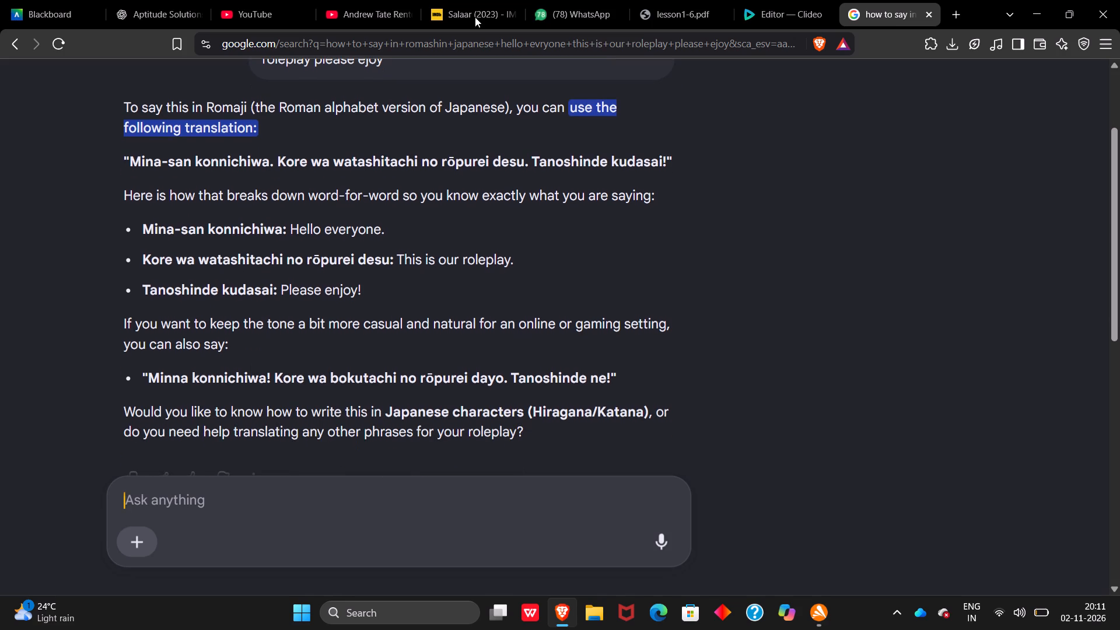
# Switch back to the Clideo editor project and start uploading another media file.
pyautogui.click(731, 0)
pyautogui.click(755, 0)
pyautogui.click(775, 2)
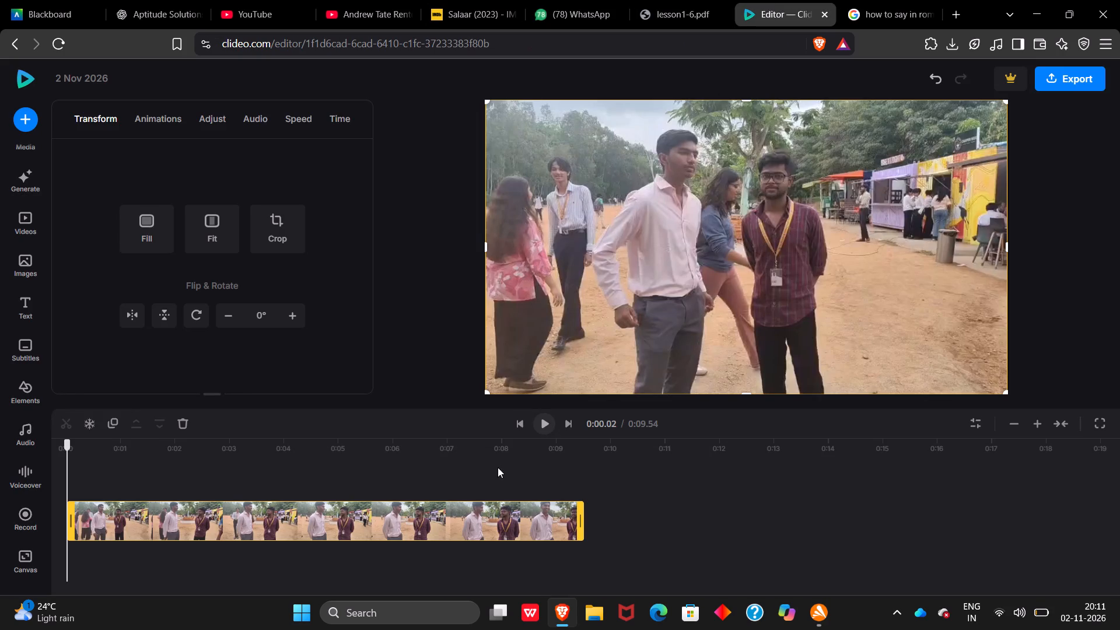
pyautogui.rightClick(489, 498)
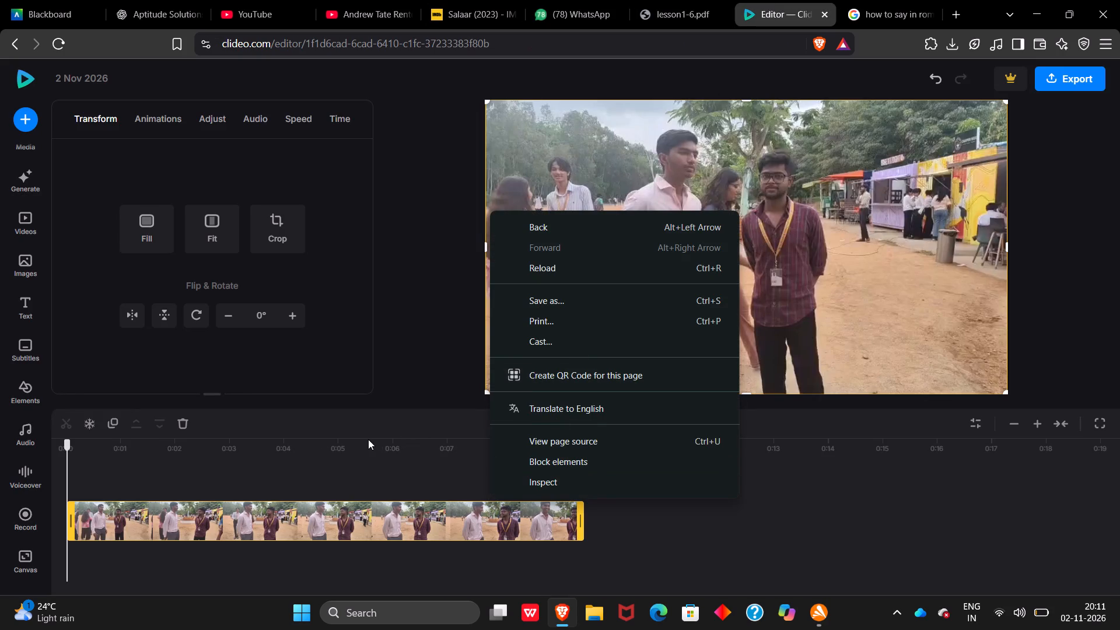
pyautogui.click(17, 117)
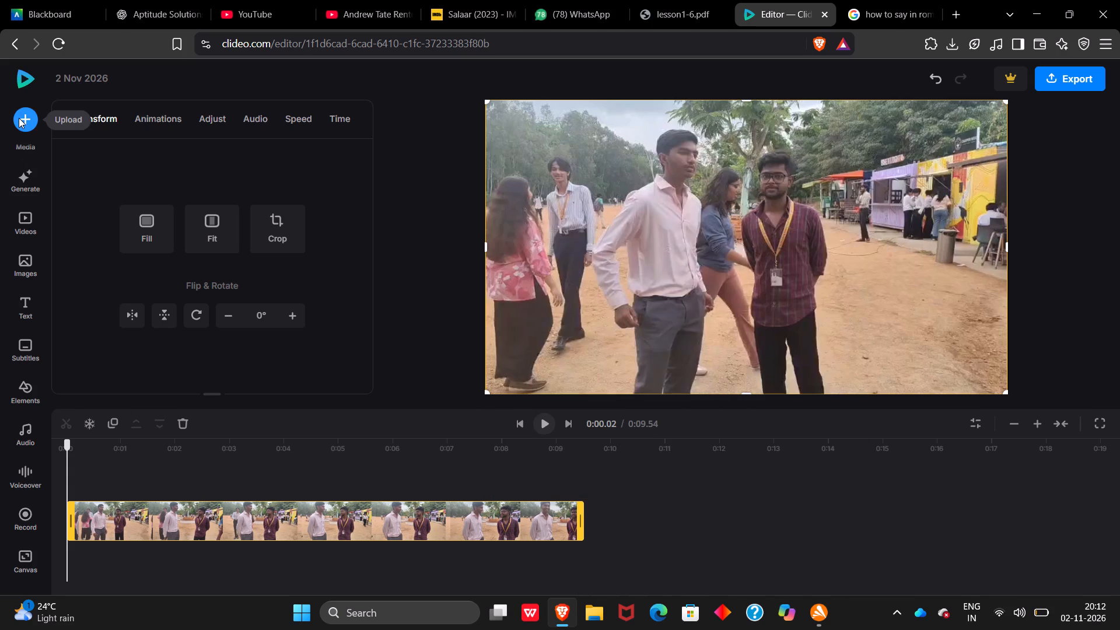
pyautogui.click(24, 118)
pyautogui.scroll(-2, 230, 290)
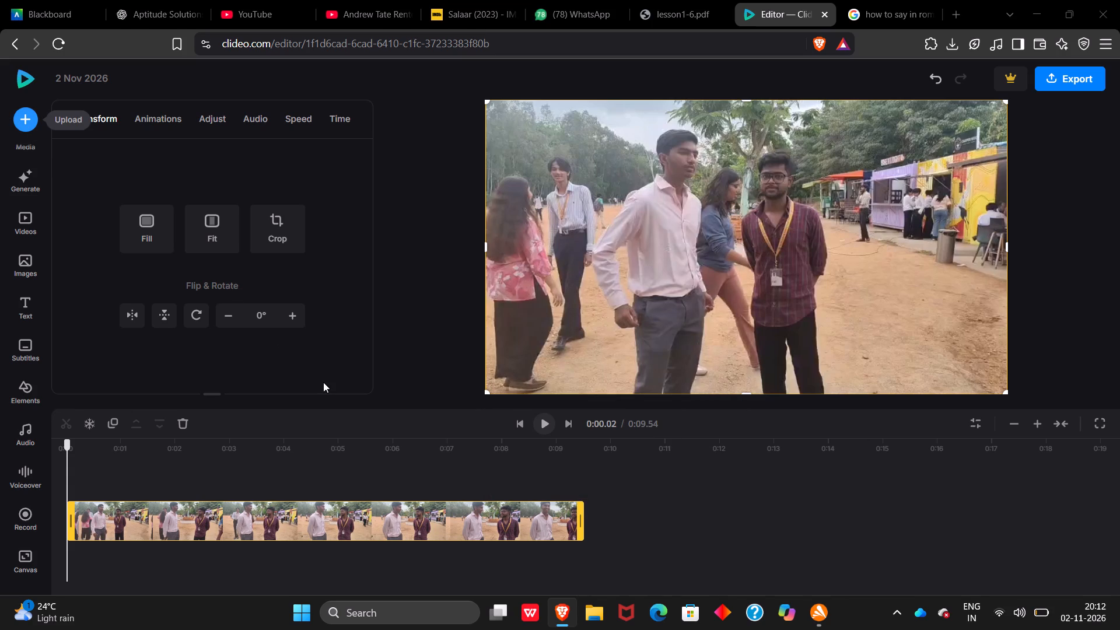
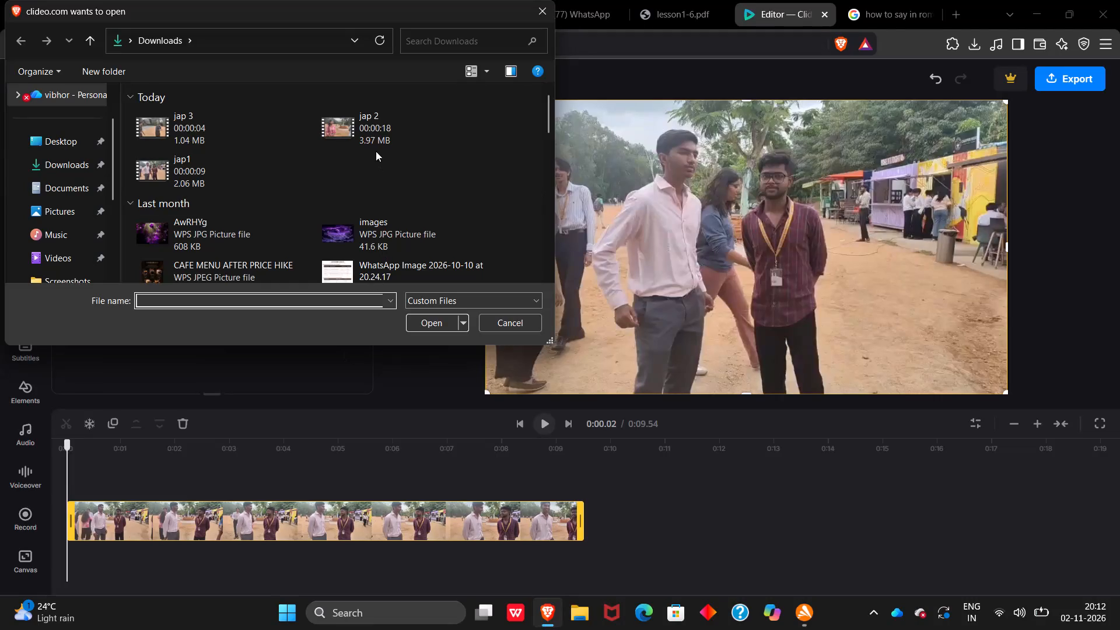
# Upload the video "jap 2" from Downloads into the project.
pyautogui.doubleClick(379, 141)
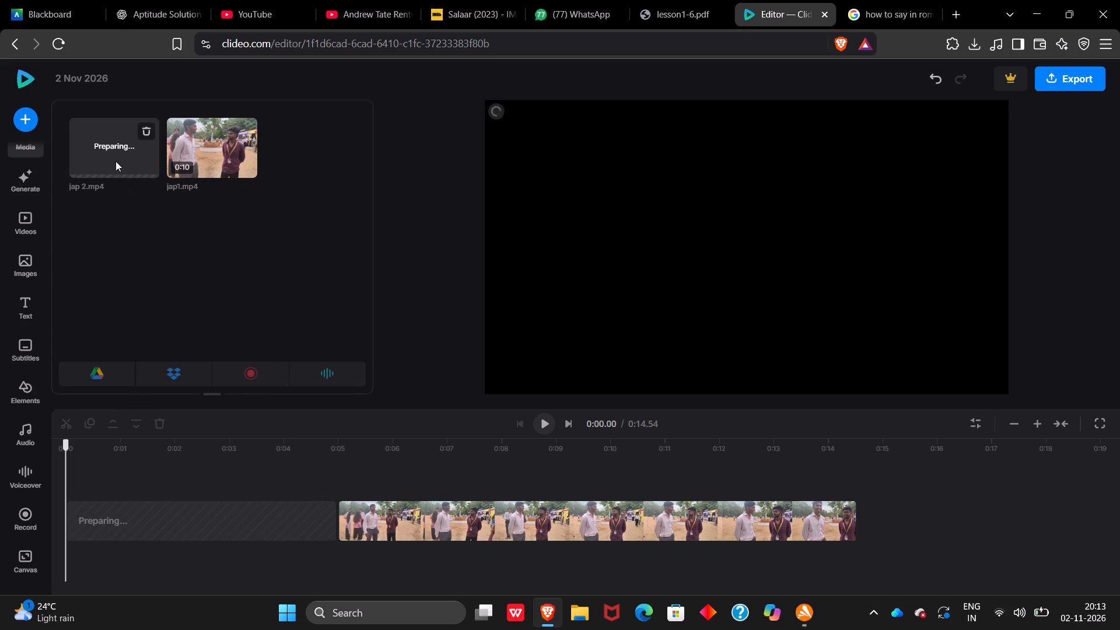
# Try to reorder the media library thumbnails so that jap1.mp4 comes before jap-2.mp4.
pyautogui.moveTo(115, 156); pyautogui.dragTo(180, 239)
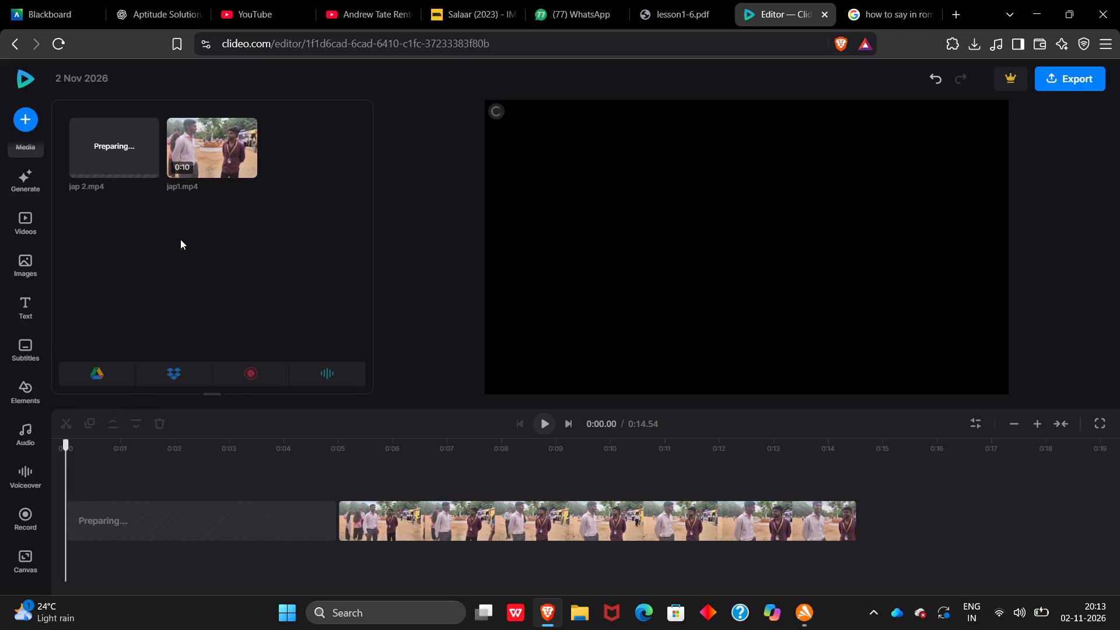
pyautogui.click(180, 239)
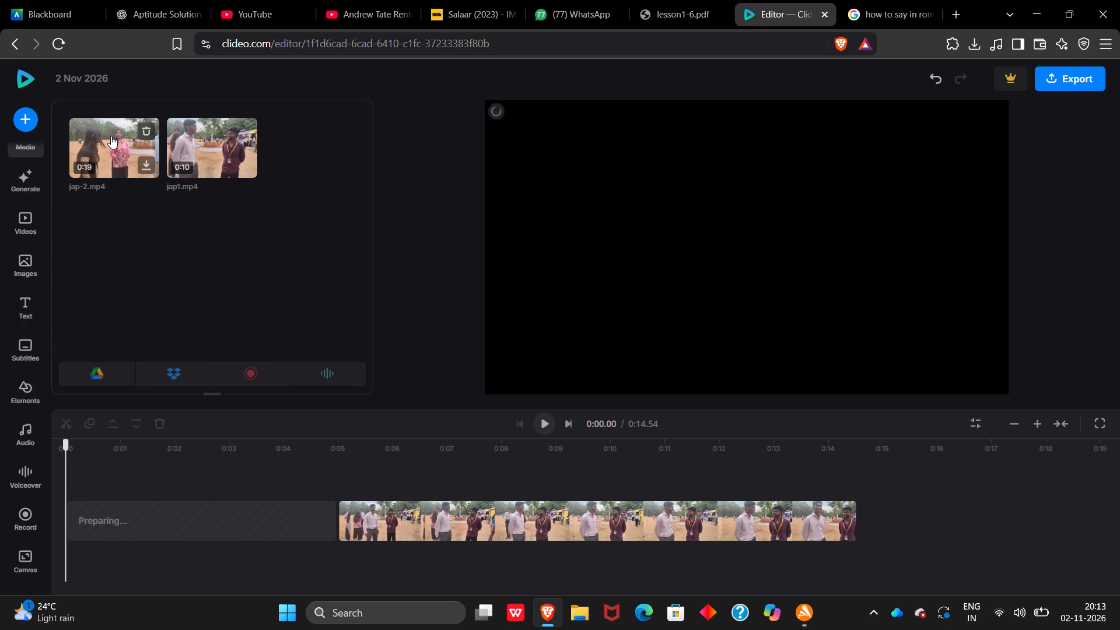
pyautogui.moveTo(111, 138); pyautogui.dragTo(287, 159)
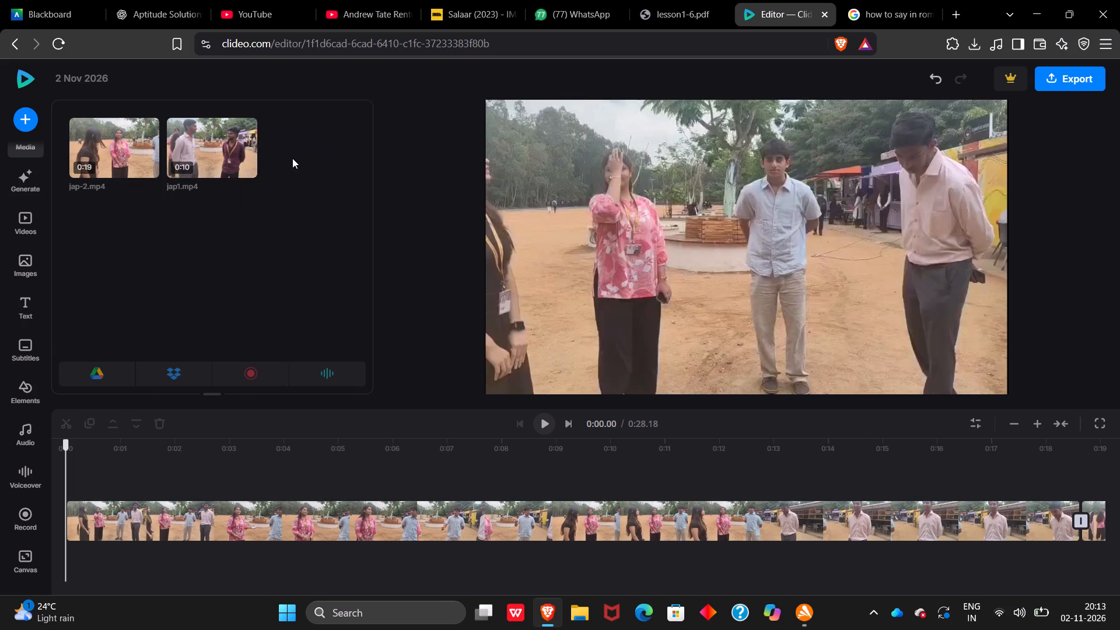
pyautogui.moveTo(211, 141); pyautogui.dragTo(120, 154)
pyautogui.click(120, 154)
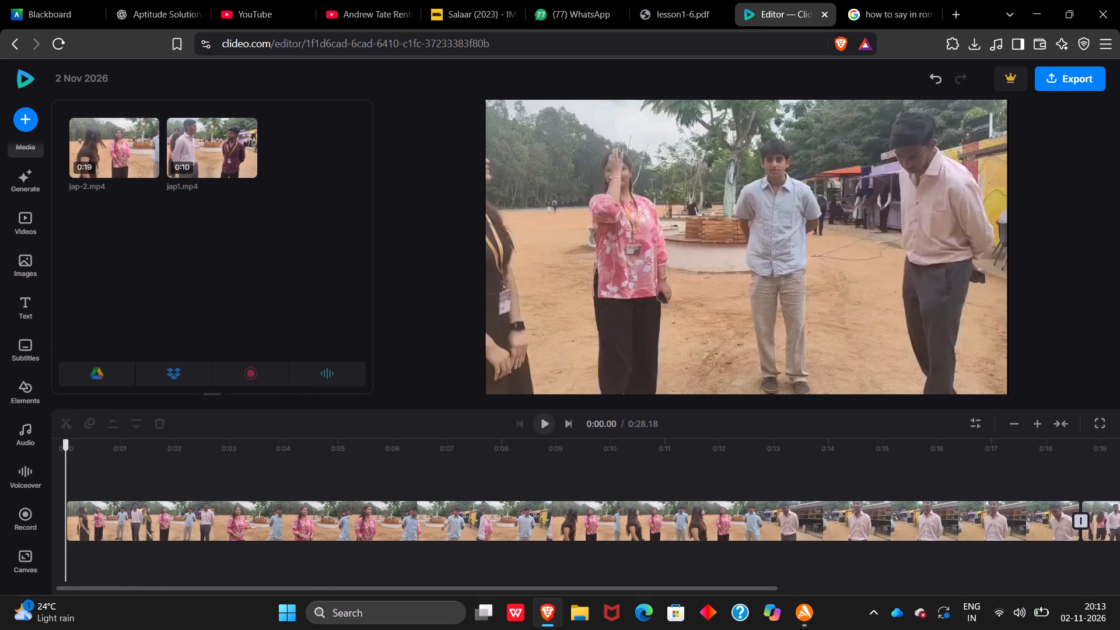
# Scrub through the timeline to examine the order and content of the jap-2 and jap1 clips.
pyautogui.moveTo(65, 448); pyautogui.dragTo(918, 511)
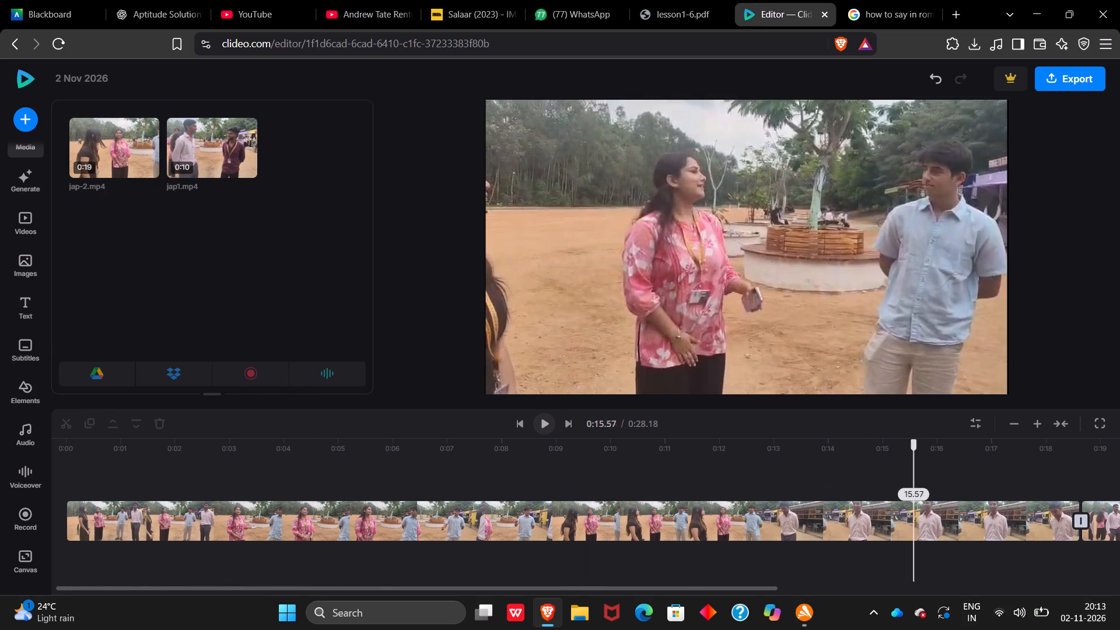
pyautogui.moveTo(918, 511); pyautogui.dragTo(1119, 549)
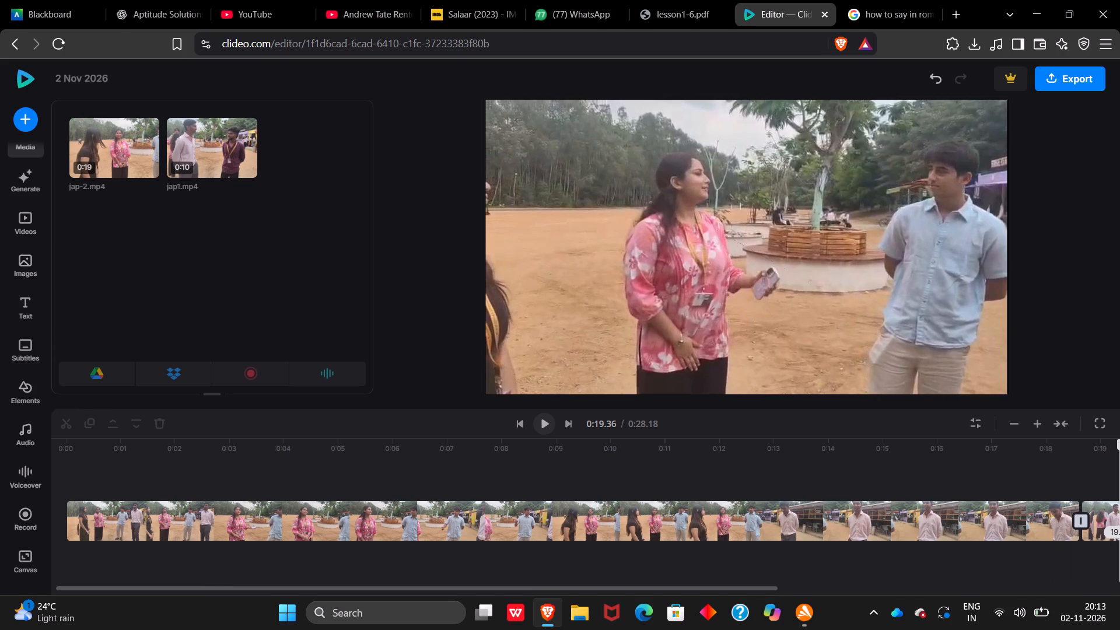
pyautogui.moveTo(1119, 549); pyautogui.dragTo(350, 591)
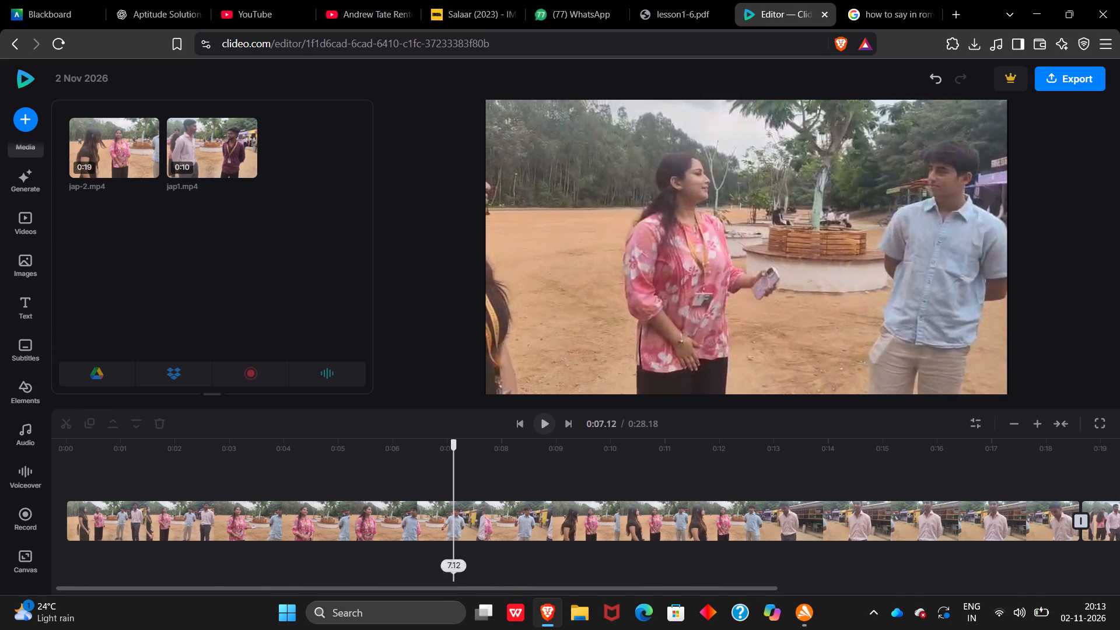
pyautogui.moveTo(350, 591); pyautogui.dragTo(68, 554)
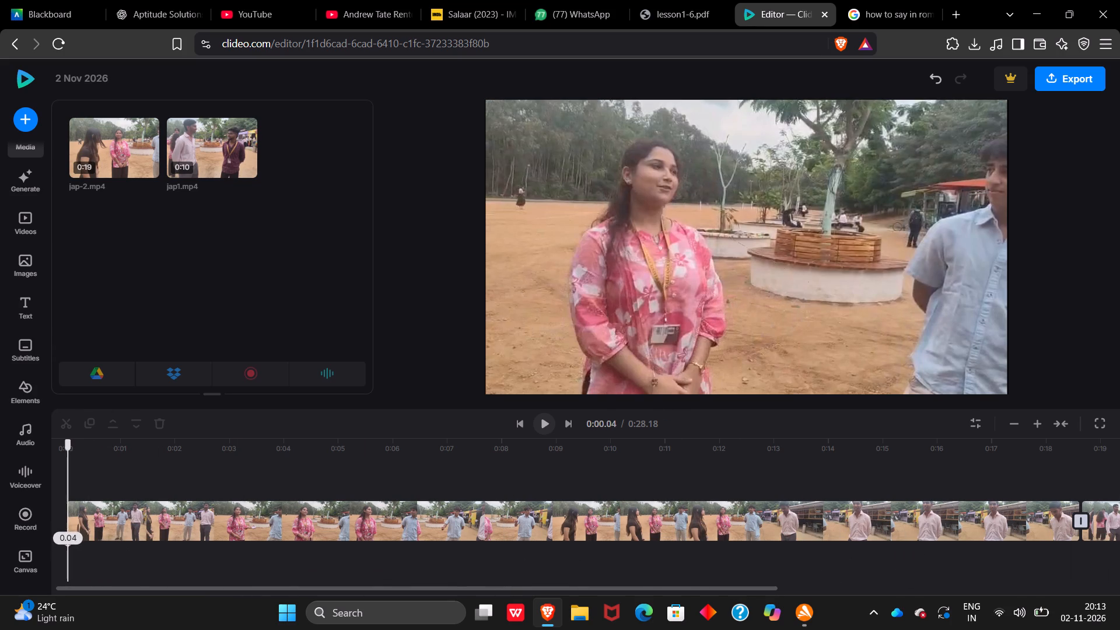
pyautogui.moveTo(68, 554); pyautogui.dragTo(69, 555)
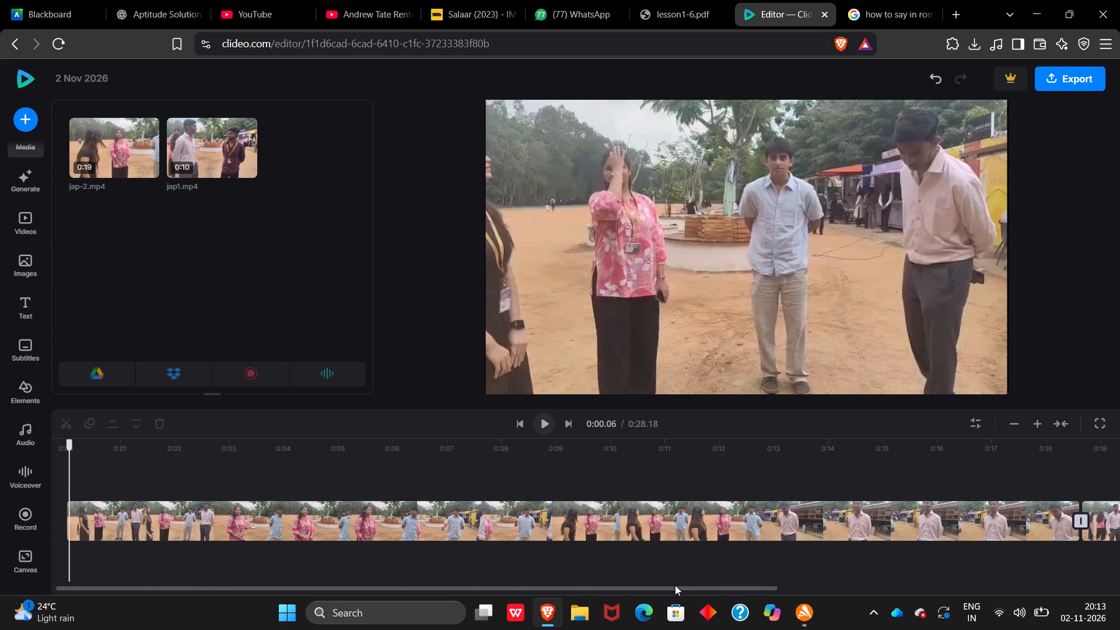
pyautogui.moveTo(674, 583); pyautogui.dragTo(1055, 598)
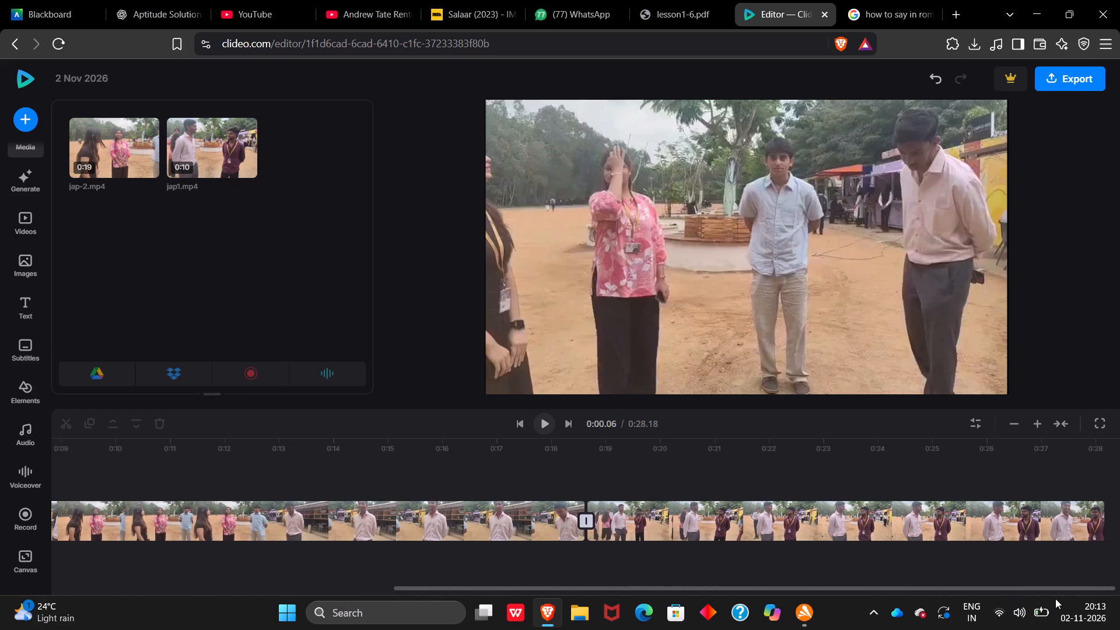
pyautogui.moveTo(1055, 598); pyautogui.dragTo(553, 569)
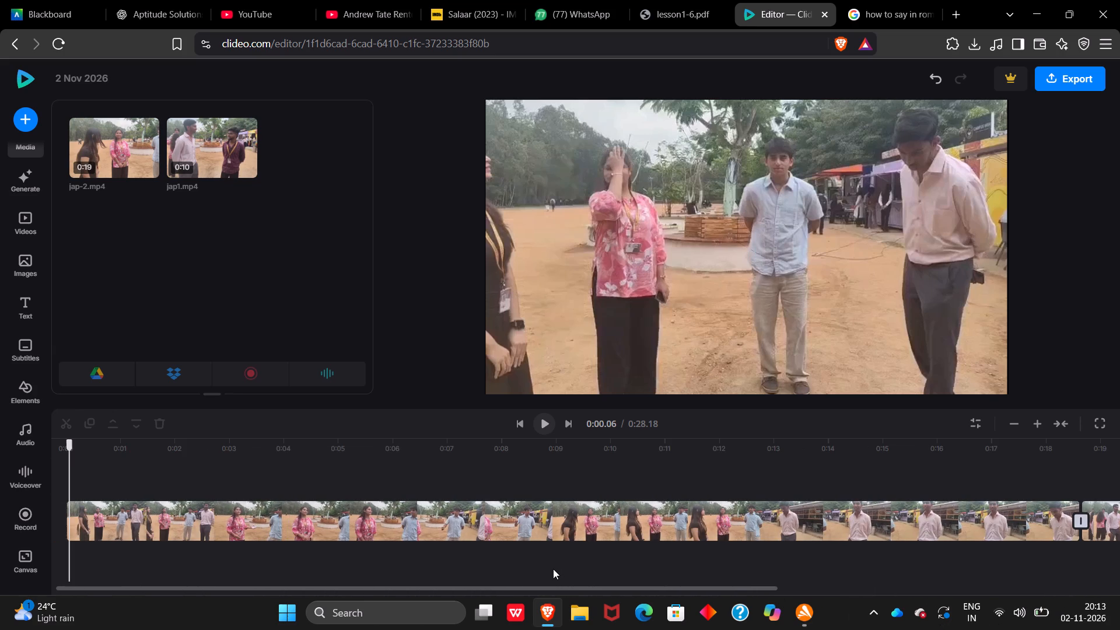
pyautogui.moveTo(553, 569); pyautogui.dragTo(555, 567)
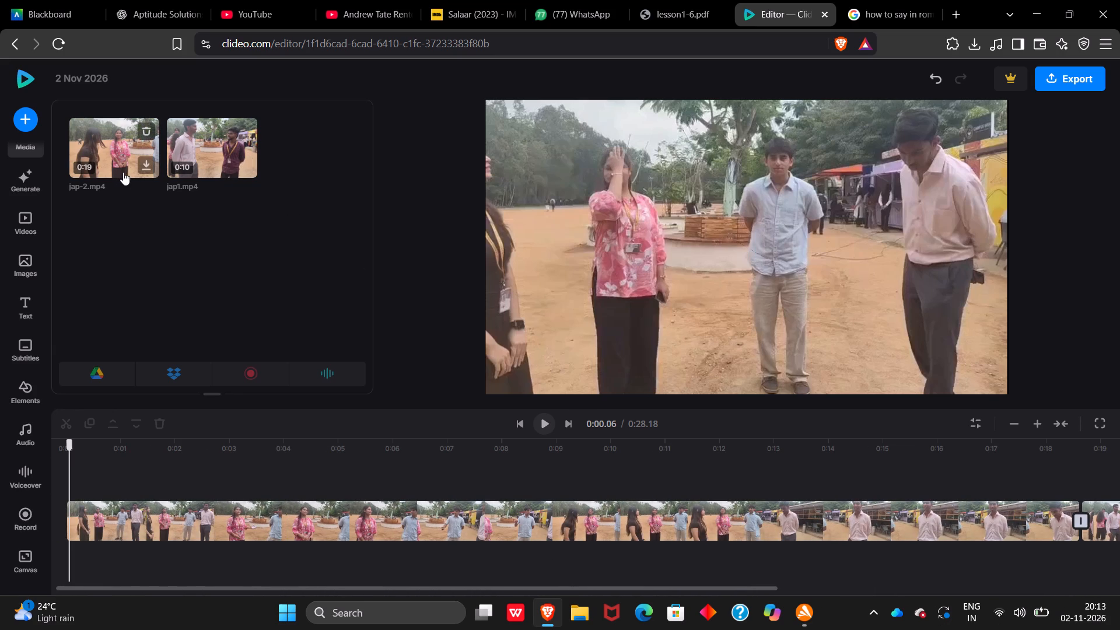
# Add jap-2.mp4 and then jap1.mp4 from the media library to the start of the timeline, so jap1 plays first.
pyautogui.click(120, 164)
pyautogui.click(192, 158)
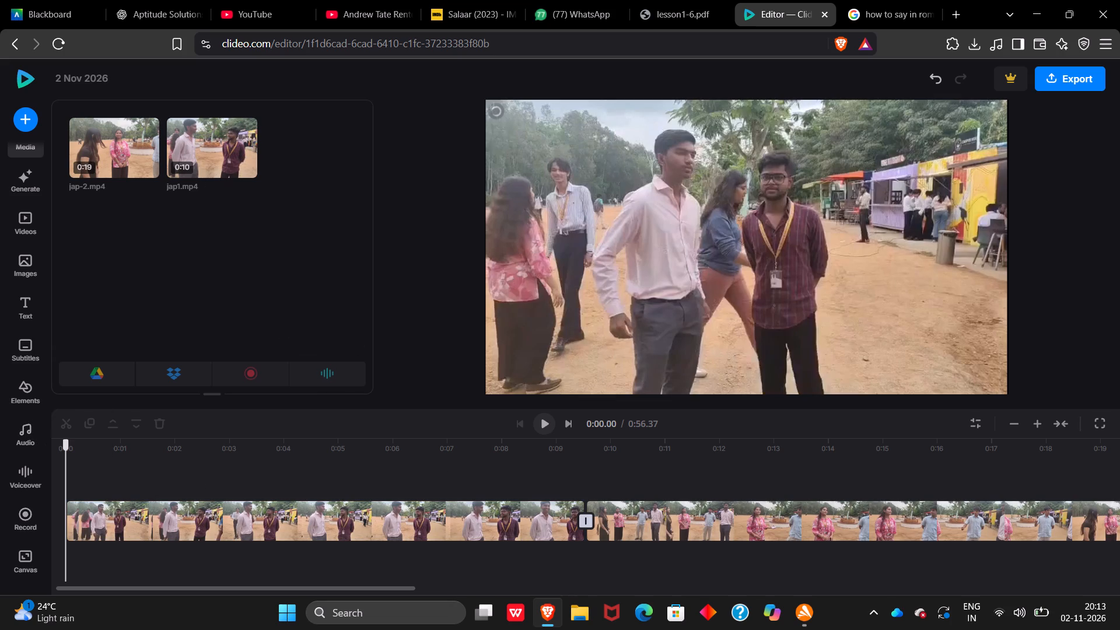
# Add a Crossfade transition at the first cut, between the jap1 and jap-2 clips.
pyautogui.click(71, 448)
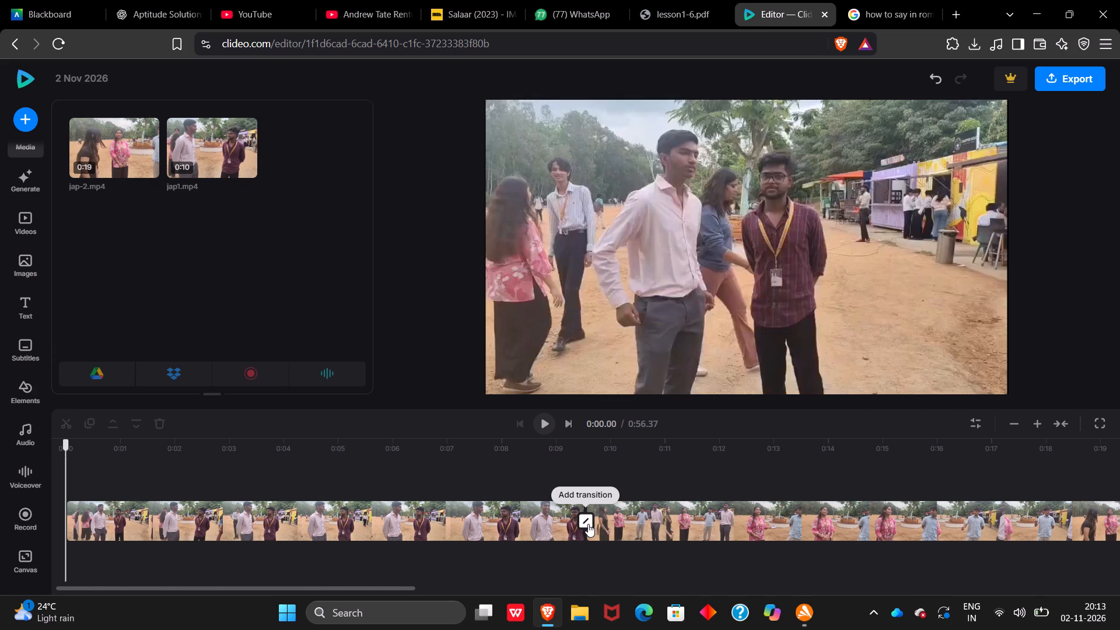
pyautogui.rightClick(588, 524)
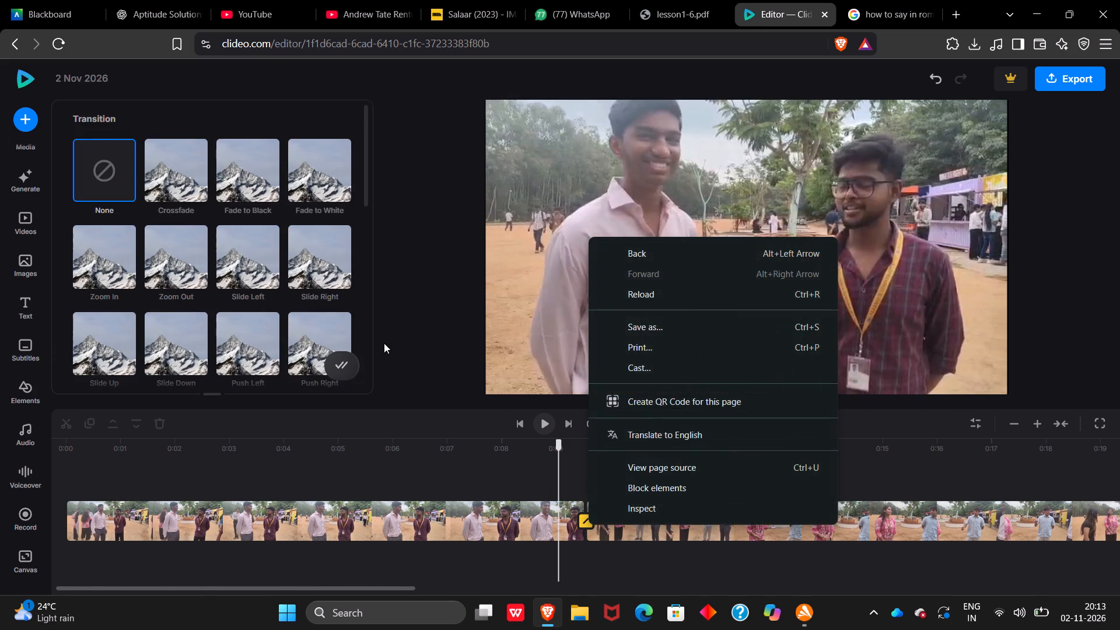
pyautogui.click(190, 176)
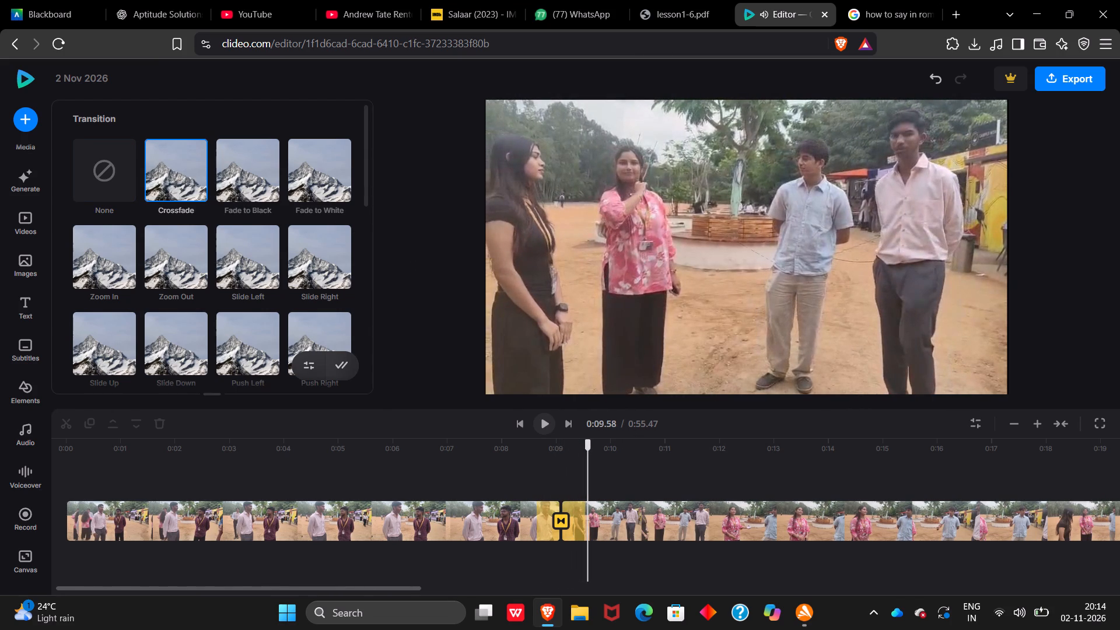
# Play the timeline from the beginning through the first crossfade to review how jap1 leads into jap-2.
pyautogui.moveTo(594, 450); pyautogui.dragTo(33, 470)
pyautogui.press('space')
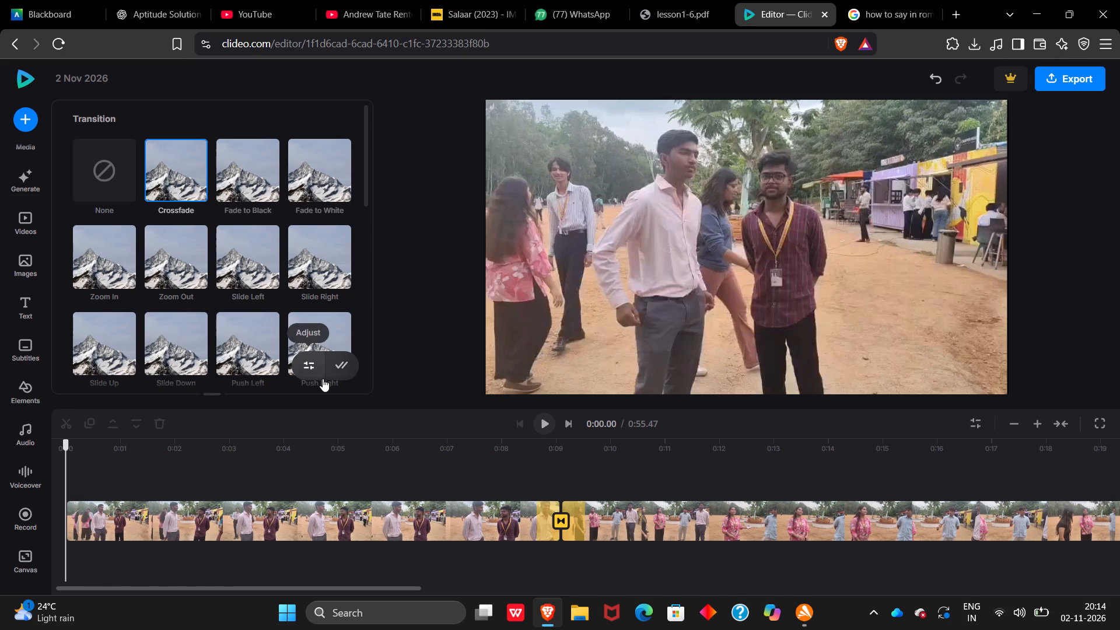
pyautogui.press('space')
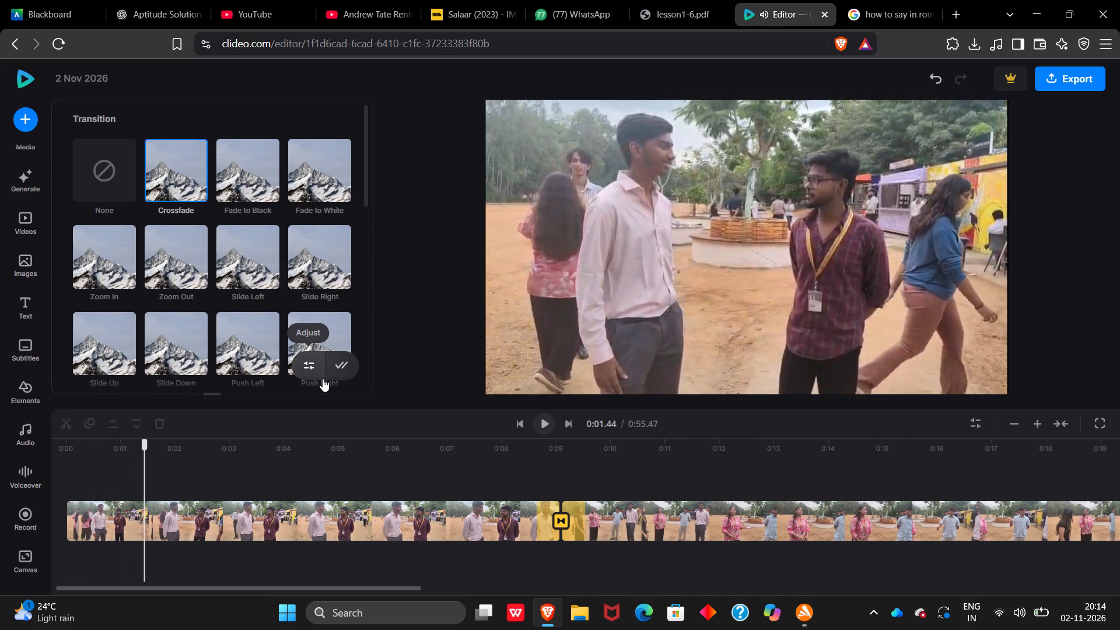
pyautogui.press('space')
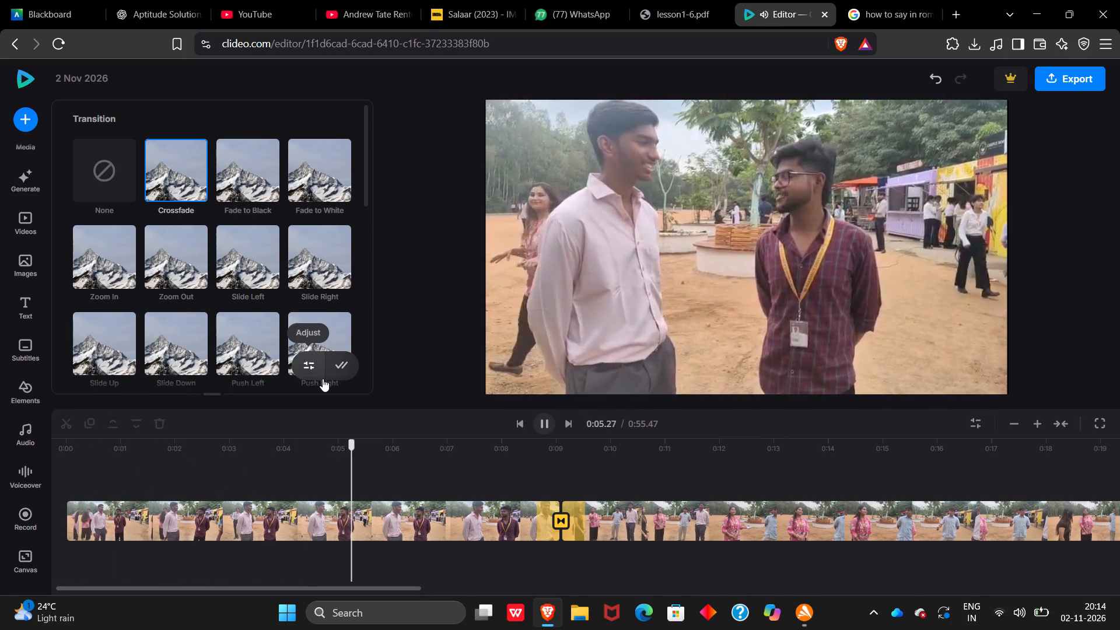
pyautogui.press('space')
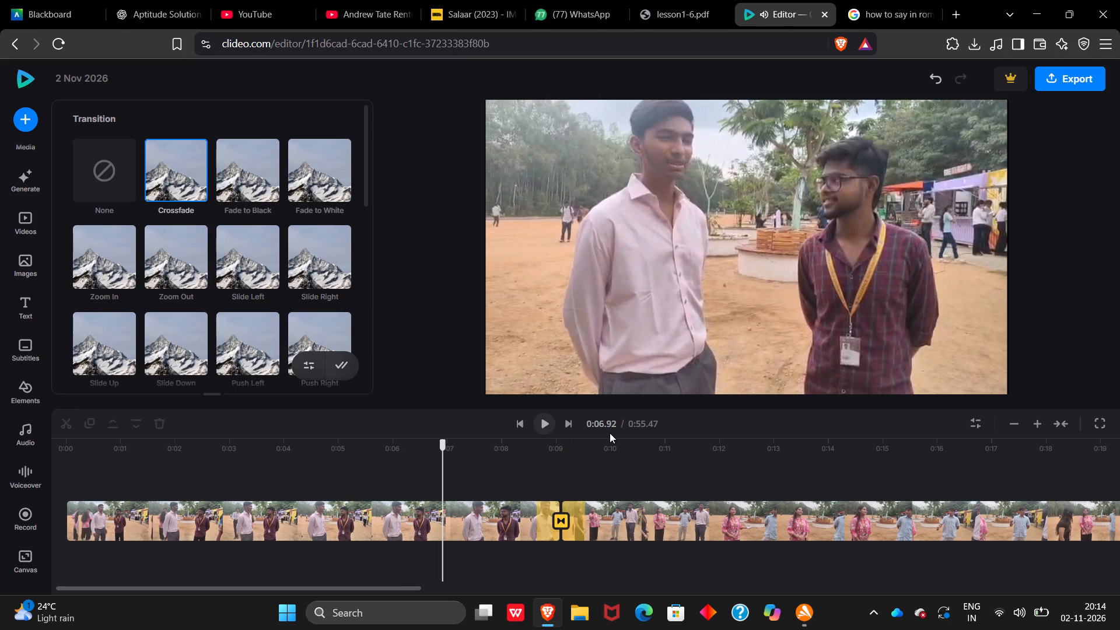
pyautogui.press('space')
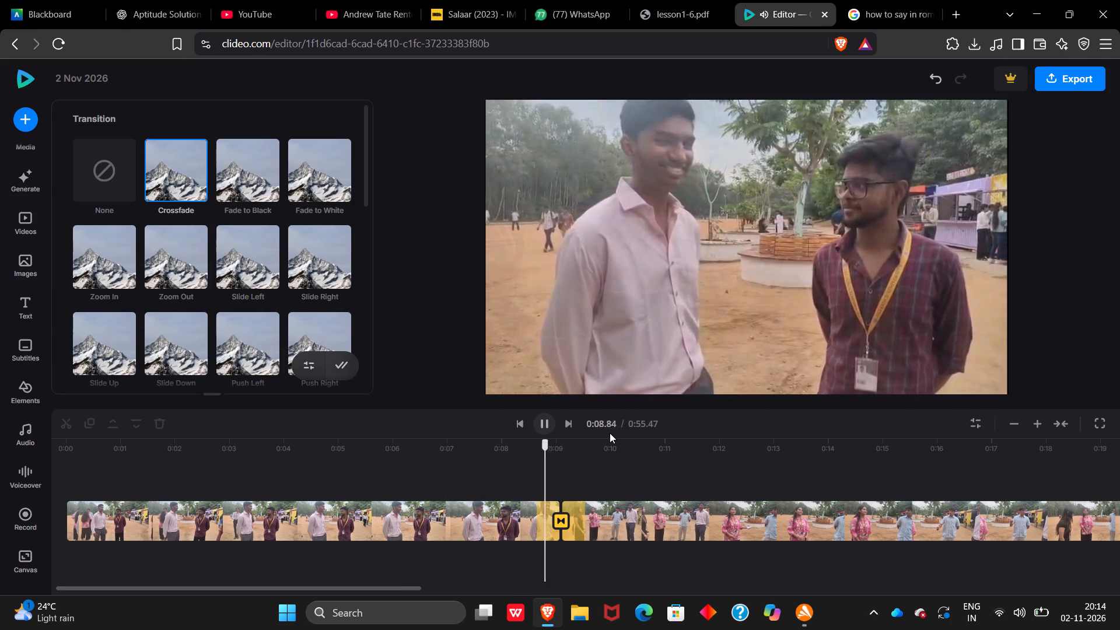
pyautogui.press('space')
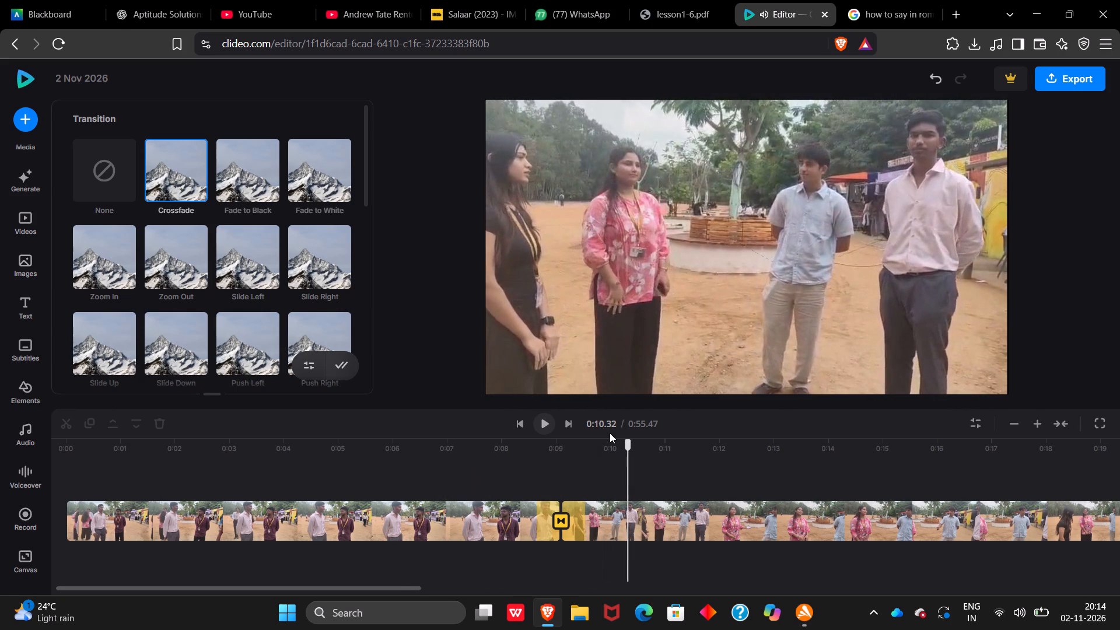
# Split the first jap-2 clip at 0:10.13 and delete the short fragment before the split.
pyautogui.moveTo(628, 446); pyautogui.dragTo(590, 466)
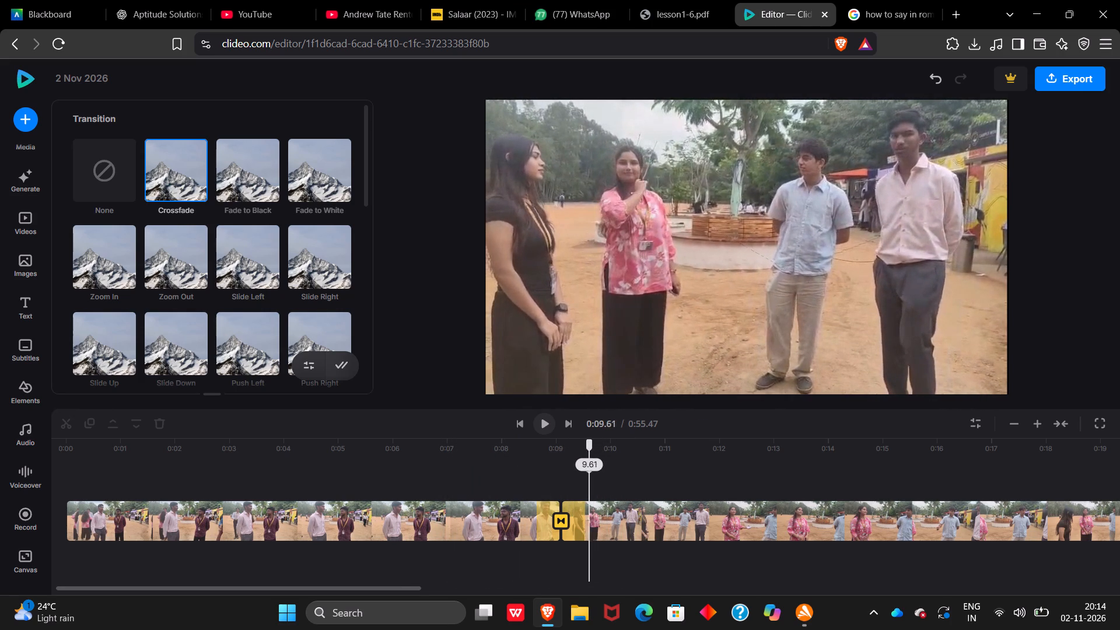
pyautogui.moveTo(590, 466); pyautogui.dragTo(594, 466)
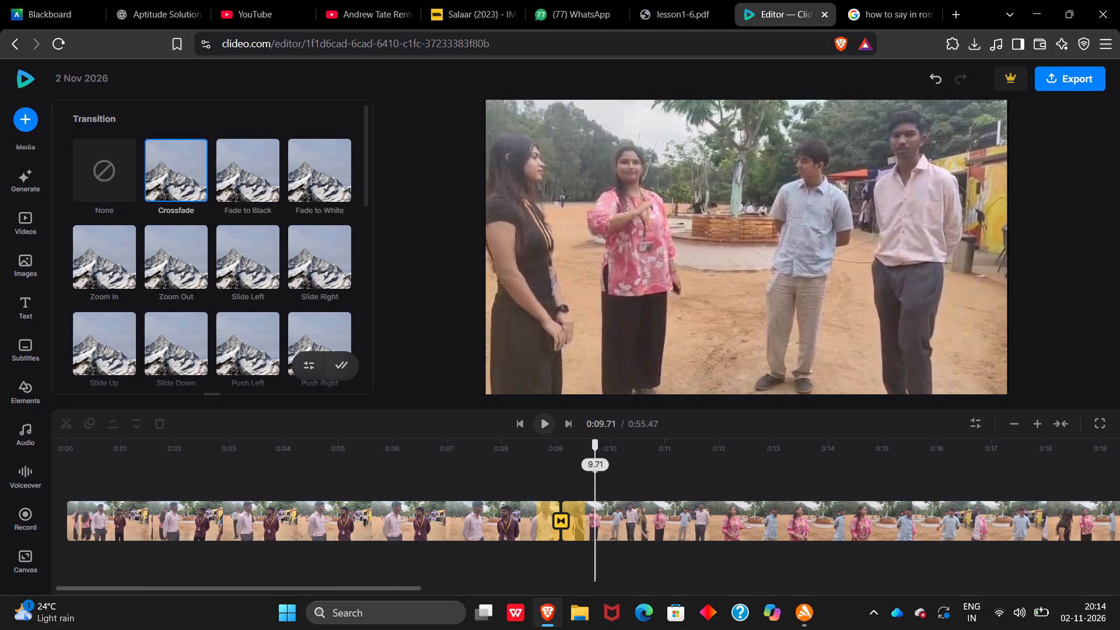
pyautogui.moveTo(594, 466); pyautogui.dragTo(661, 472)
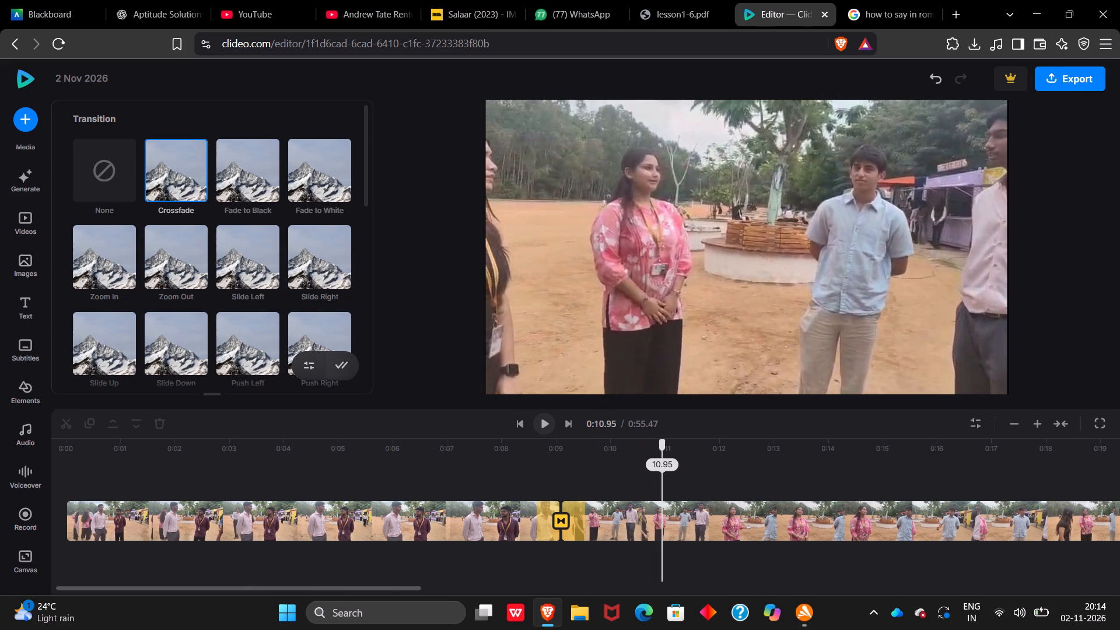
pyautogui.moveTo(661, 472); pyautogui.dragTo(621, 477)
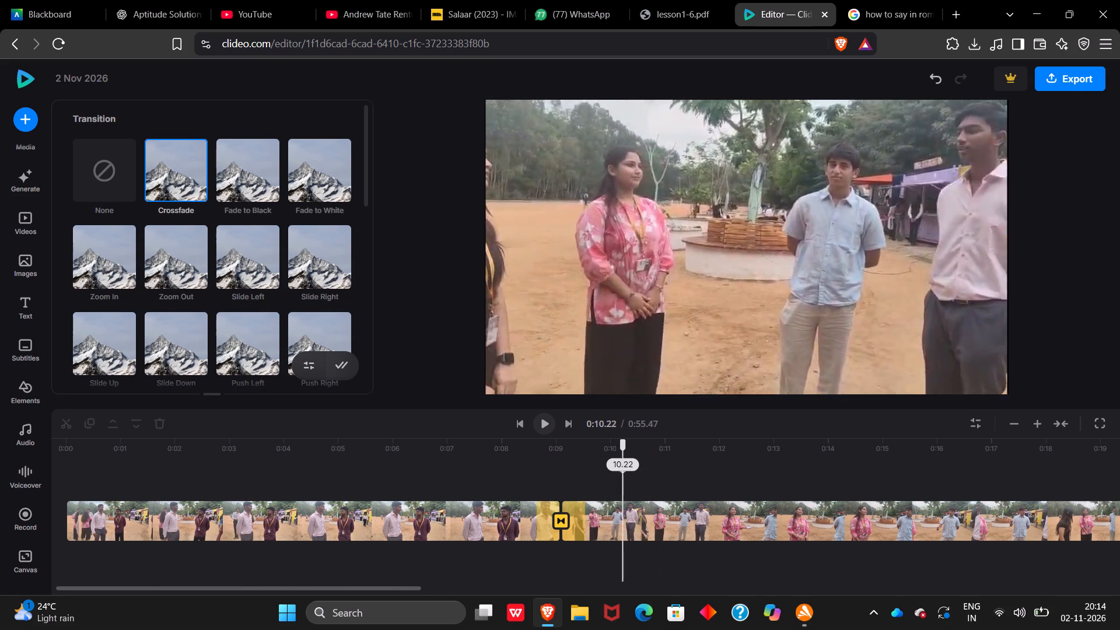
pyautogui.moveTo(621, 477); pyautogui.dragTo(617, 477)
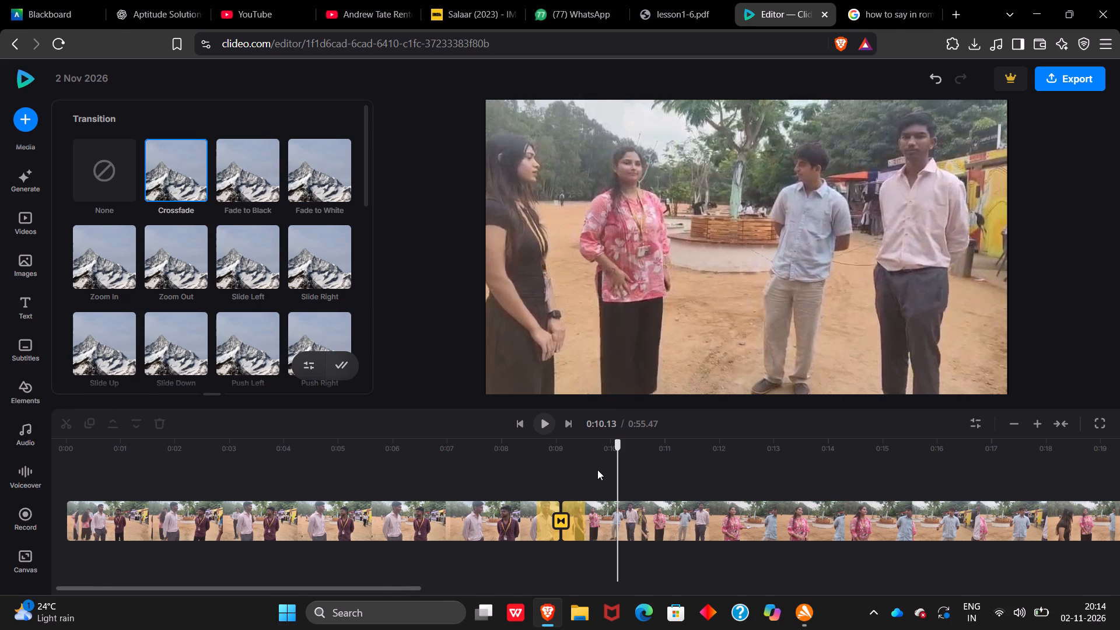
pyautogui.click(598, 512)
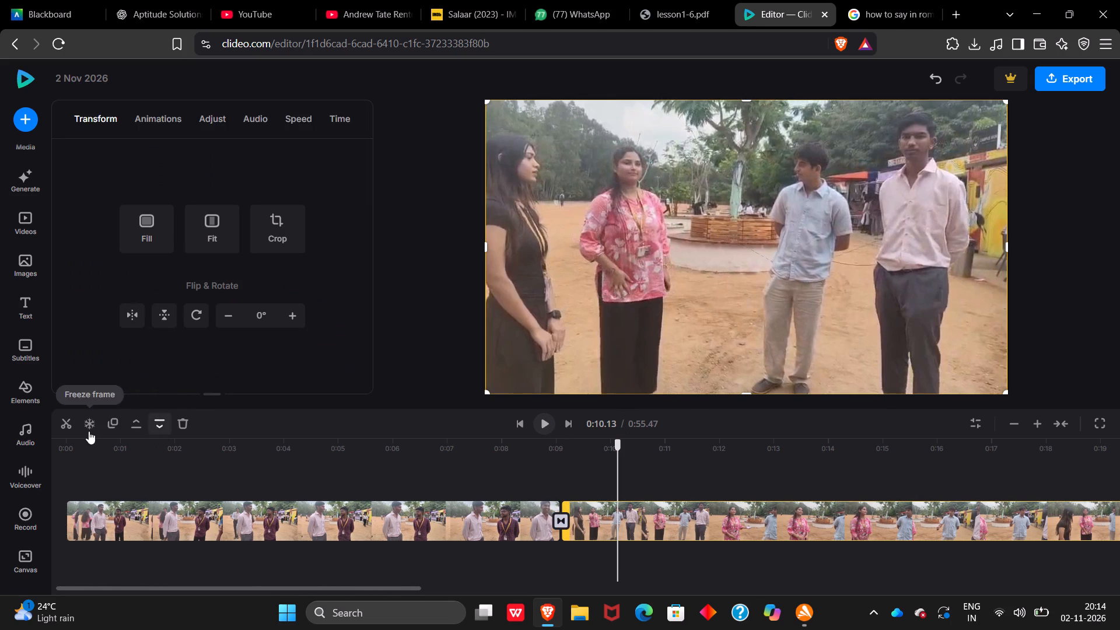
pyautogui.click(57, 427)
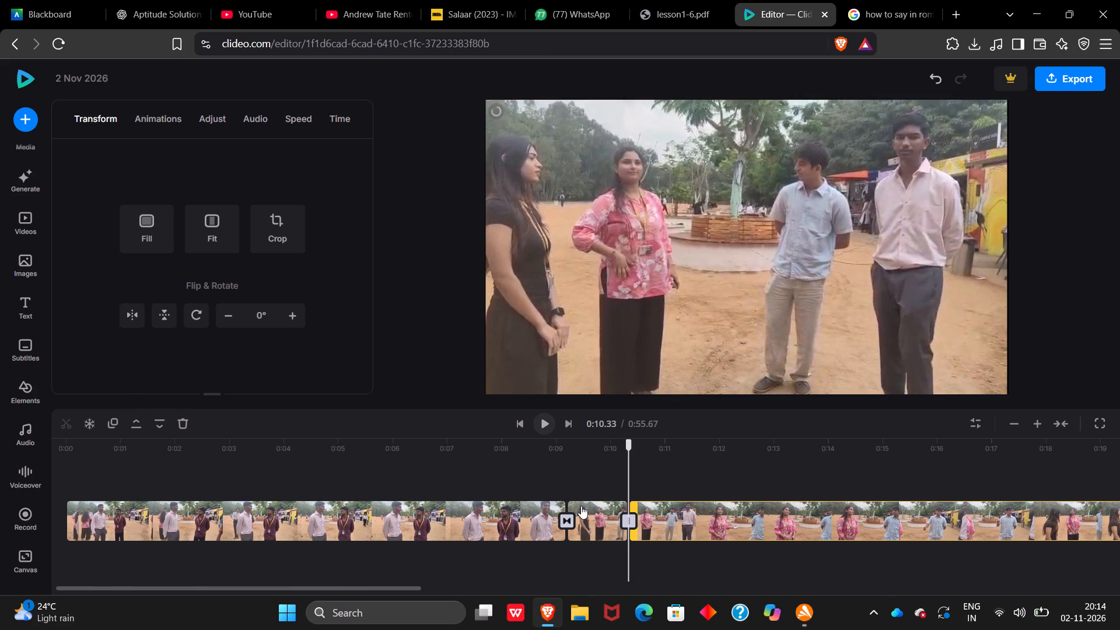
pyautogui.click(582, 507)
pyautogui.click(415, 454)
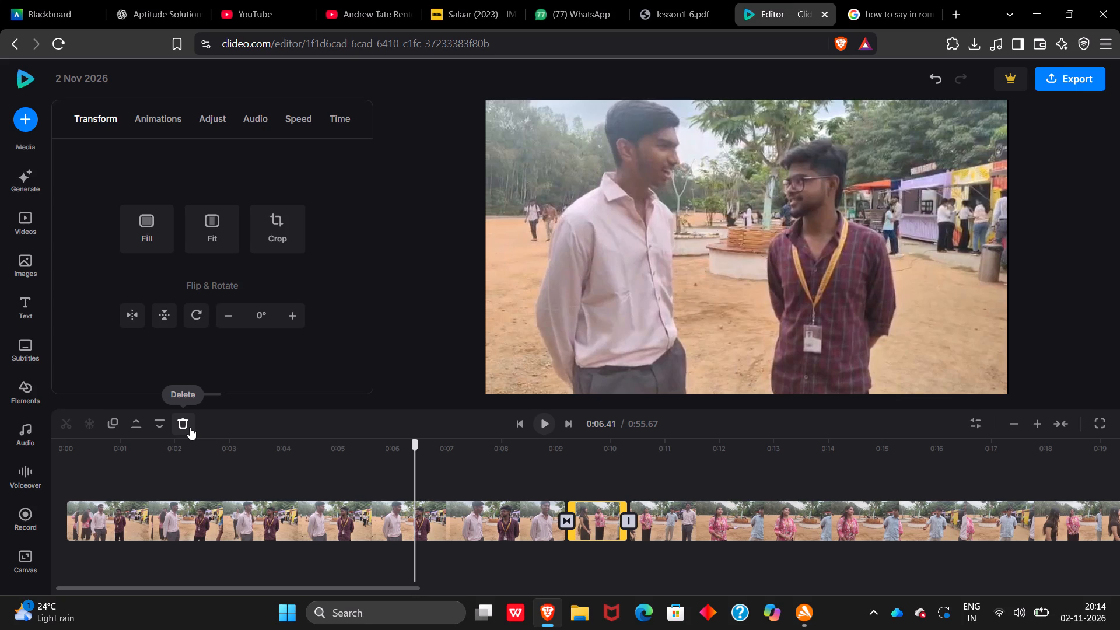
pyautogui.click(190, 427)
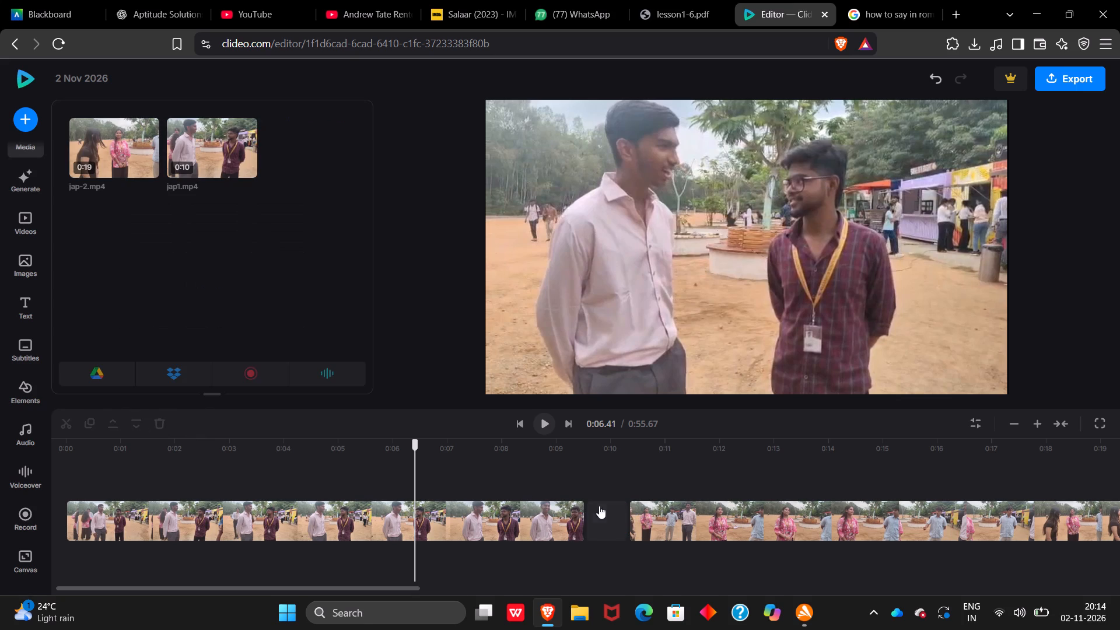
# Move the remaining part of the first jap-2 clip earlier to close the gap after jap1.
pyautogui.moveTo(643, 516); pyautogui.dragTo(604, 516)
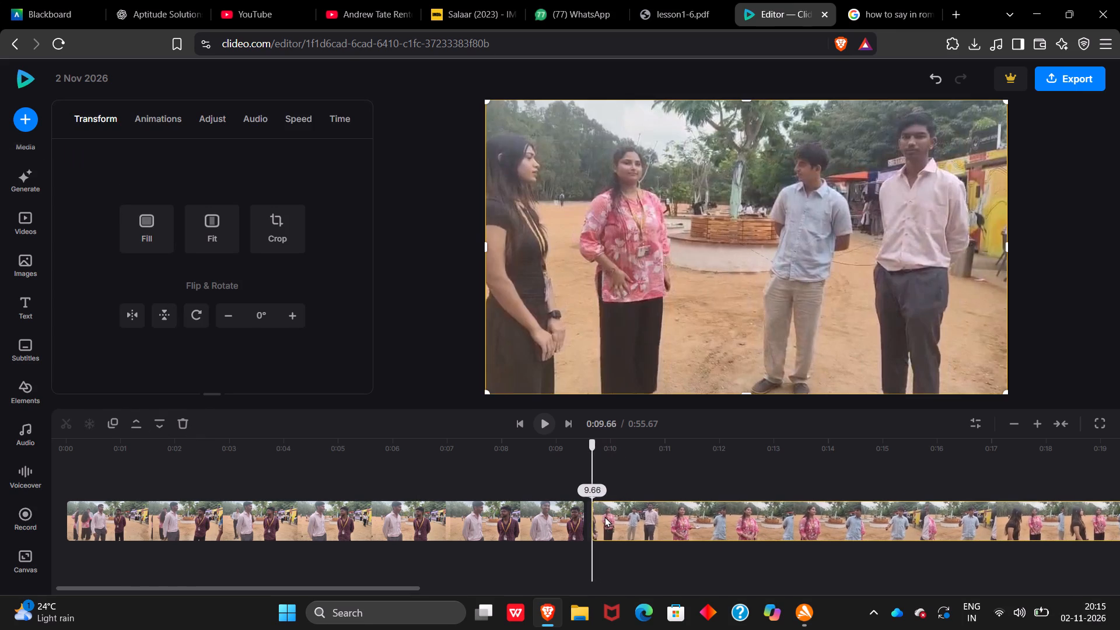
pyautogui.moveTo(604, 516); pyautogui.dragTo(603, 516)
# Apply a Crossfade transition between jap1 and the trimmed jap-2 clip.
pyautogui.click(586, 525)
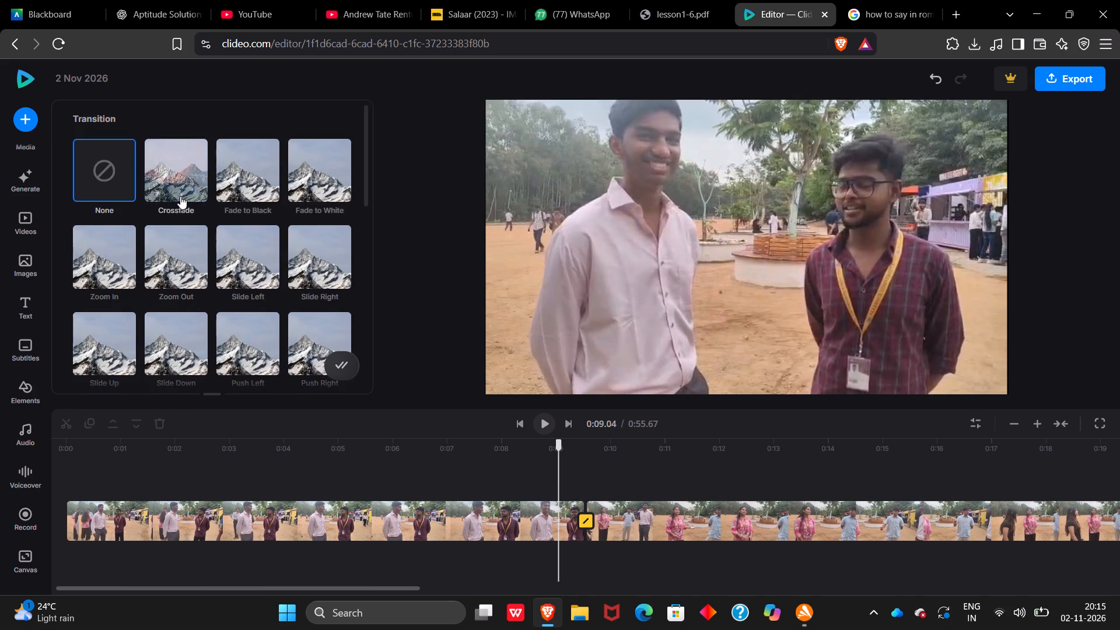
pyautogui.click(177, 188)
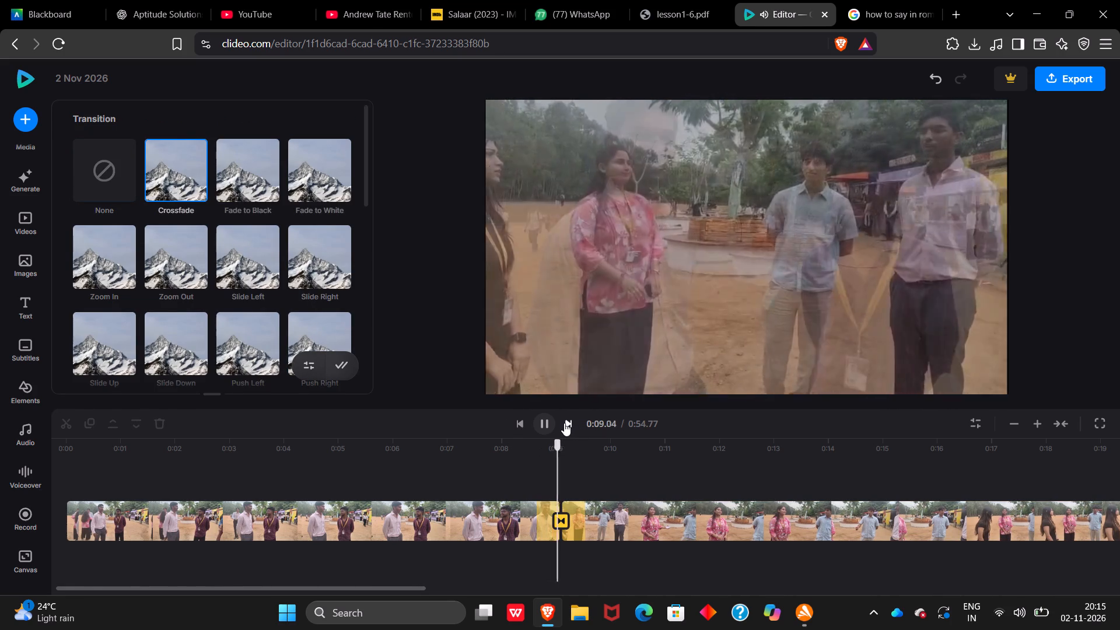
# Scrub the playhead through jap1, the crossfade and the following jap-2 clip to check how they join.
pyautogui.click(563, 422)
pyautogui.click(523, 419)
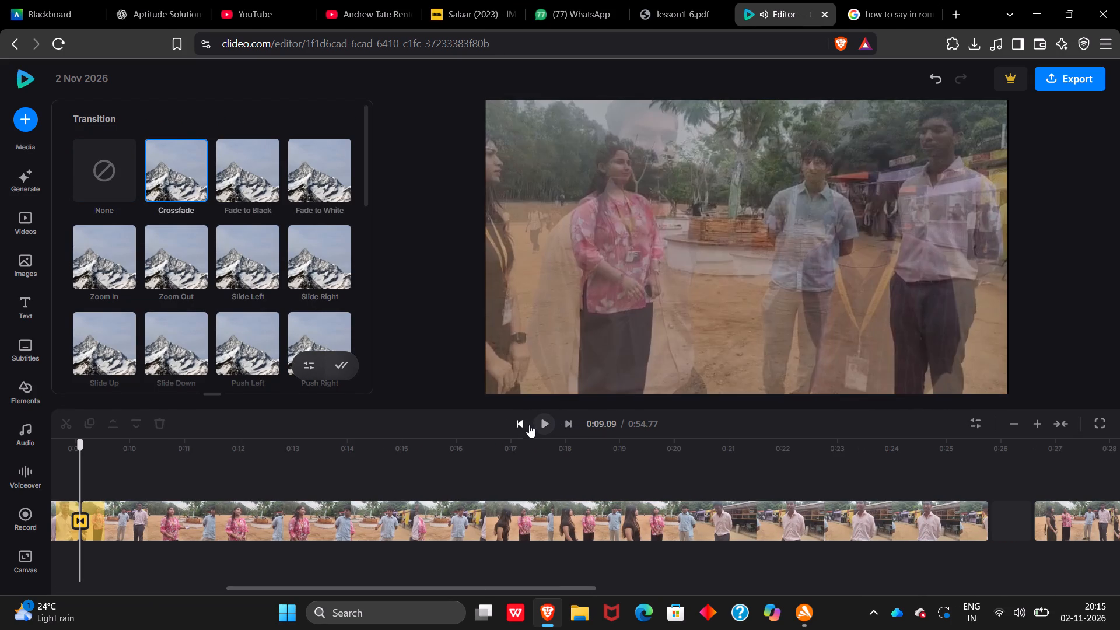
pyautogui.hscroll(2, 495, 488)
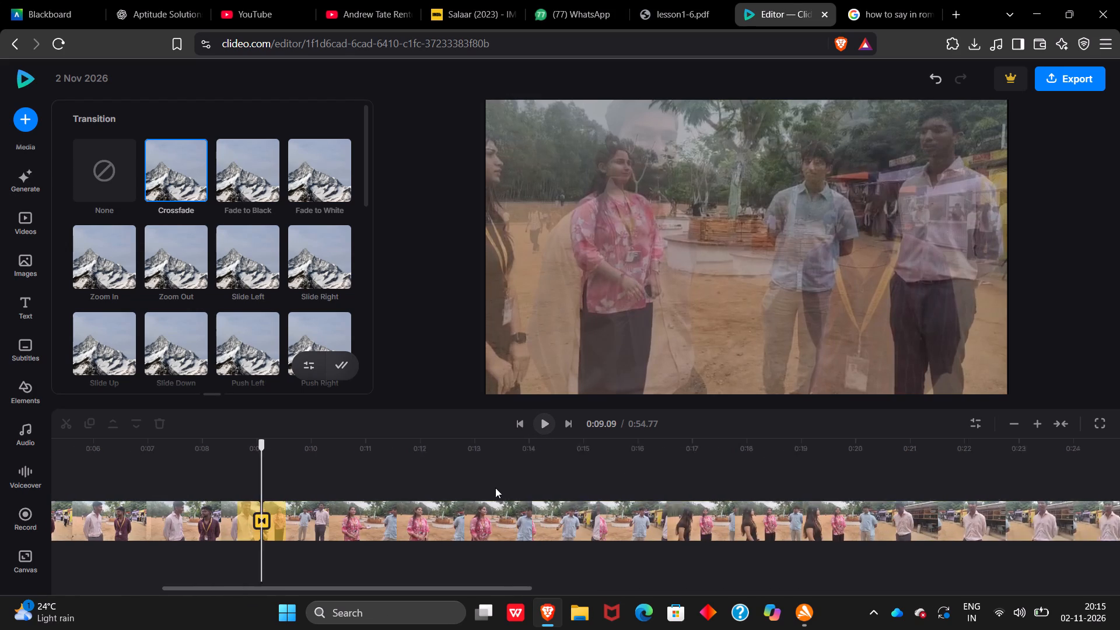
pyautogui.hscroll(3, 495, 488)
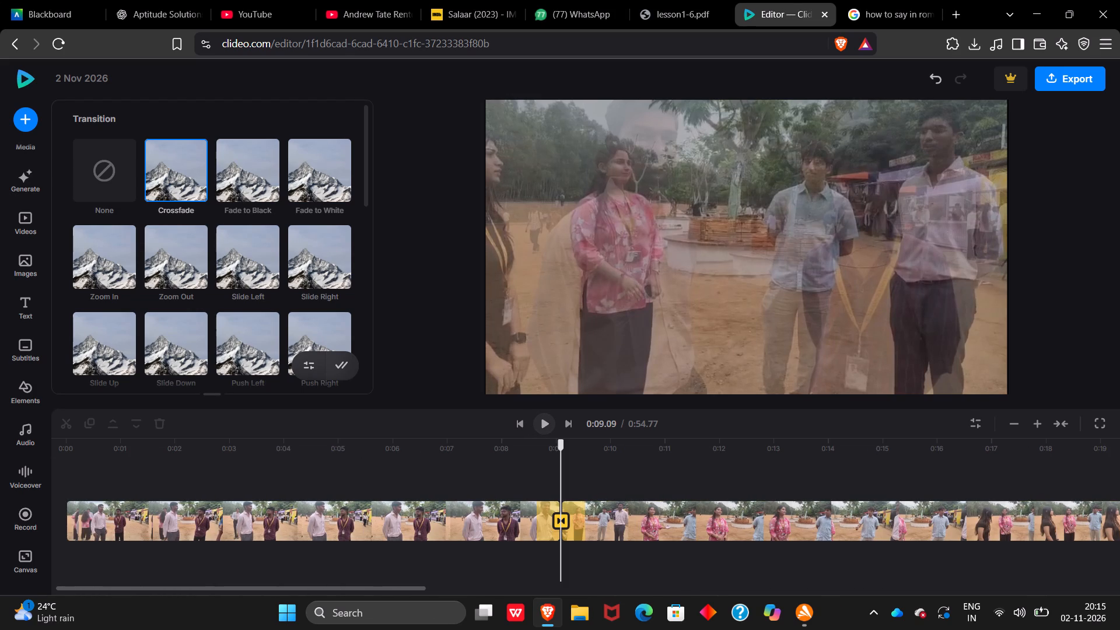
pyautogui.moveTo(559, 442); pyautogui.dragTo(342, 487)
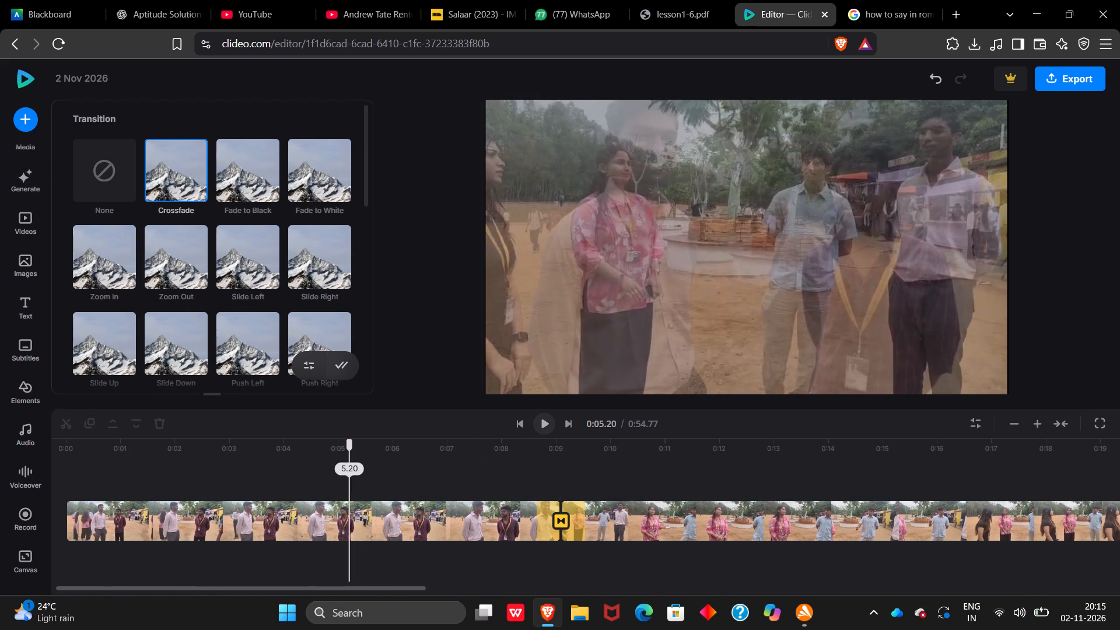
pyautogui.moveTo(342, 487); pyautogui.dragTo(82, 505)
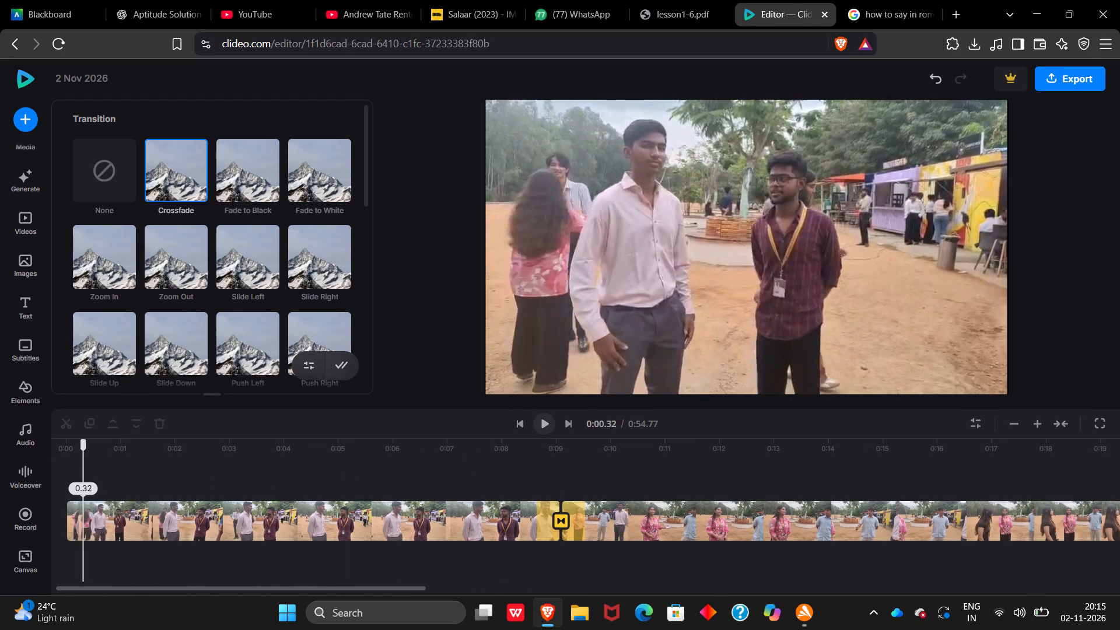
pyautogui.moveTo(82, 505); pyautogui.dragTo(569, 559)
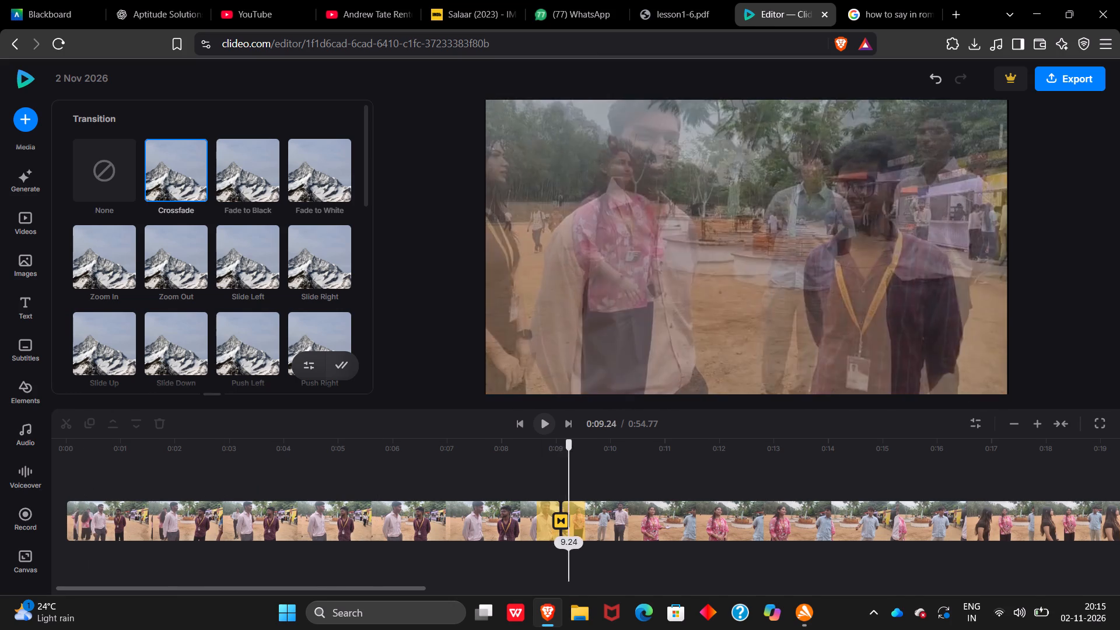
pyautogui.moveTo(569, 559); pyautogui.dragTo(1119, 629)
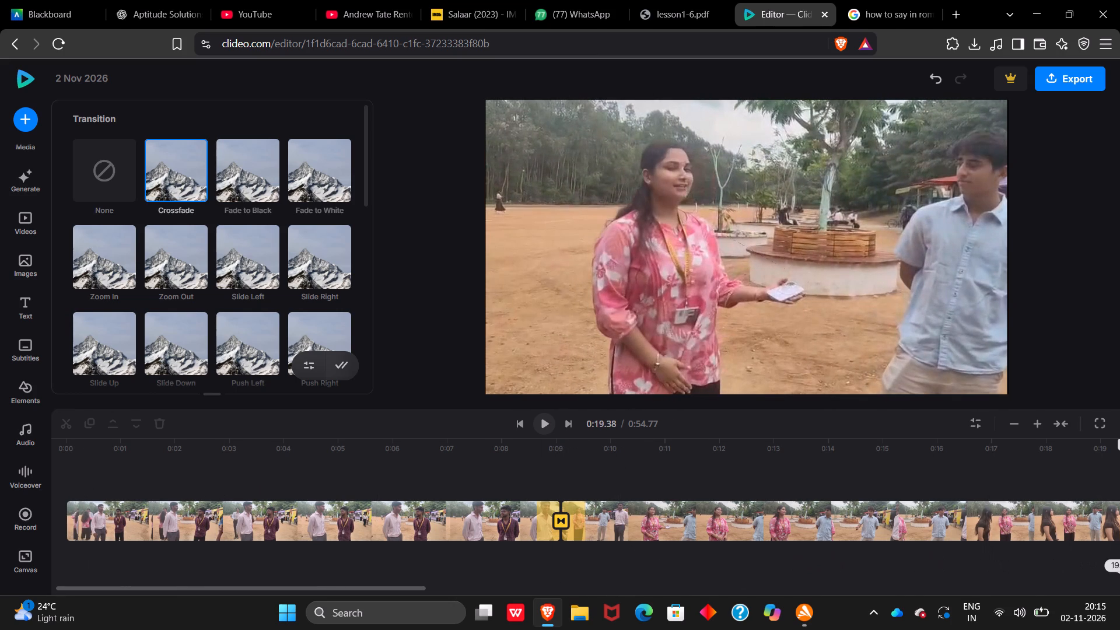
pyautogui.moveTo(1119, 629); pyautogui.dragTo(1069, 625)
# Delete the second jap-2 clip, which sits after the gap following the trimmed jap-2 clip.
pyautogui.hscroll(-1, 988, 545)
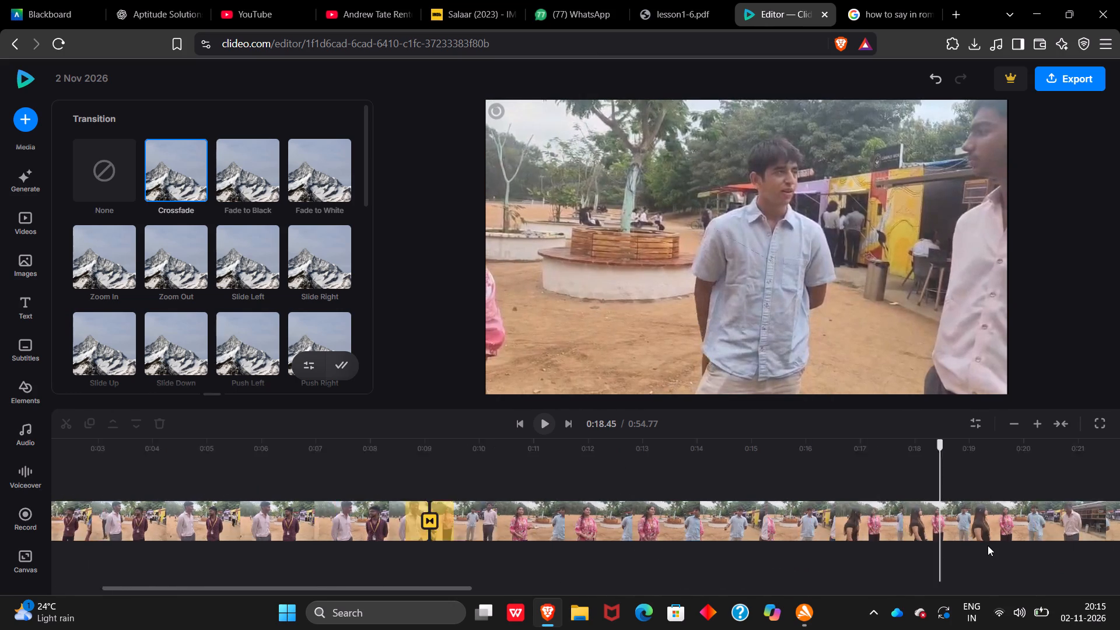
pyautogui.hscroll(-4, 988, 545)
pyautogui.click(685, 517)
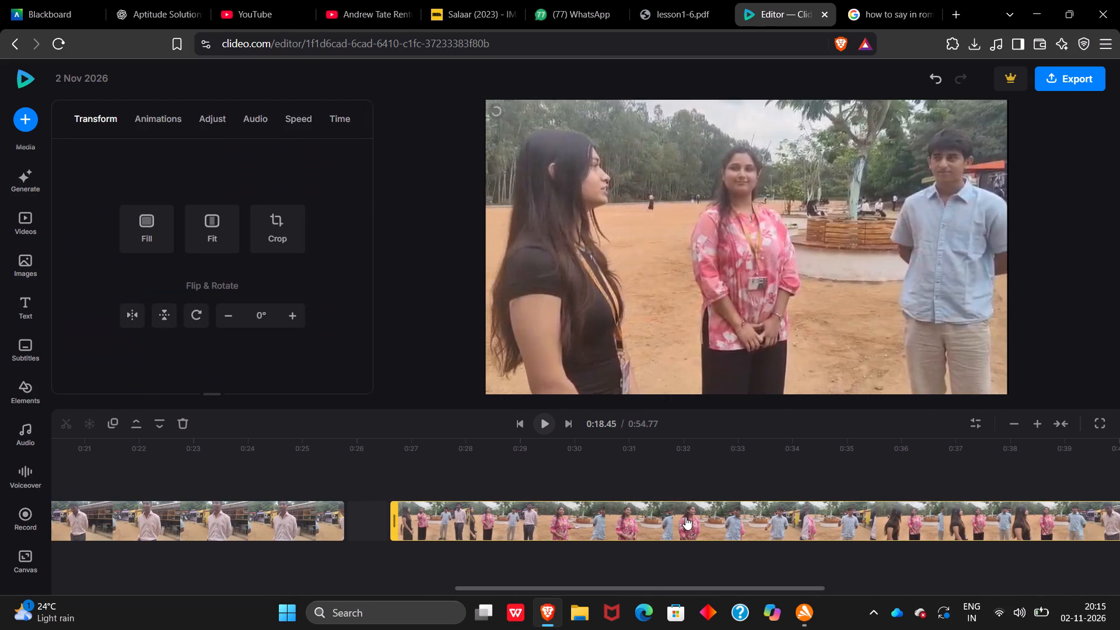
pyautogui.rightClick(685, 517)
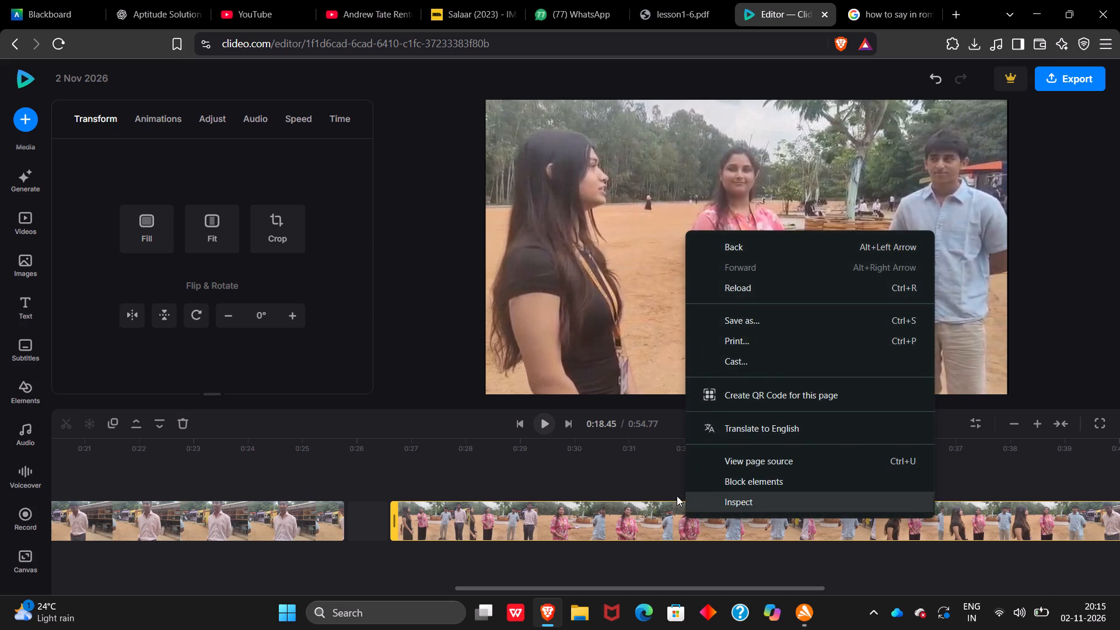
pyautogui.click(182, 426)
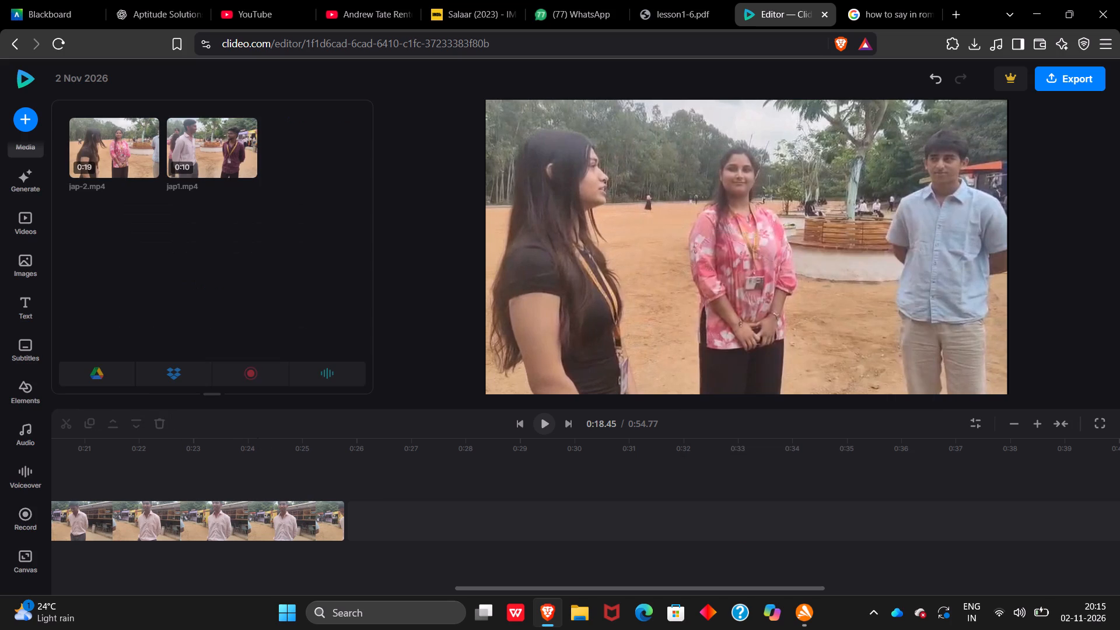
# Return the playhead to 0:00.00 and start playback to review the joined jap1 and jap-2 clips.
pyautogui.hscroll(8, 492, 464)
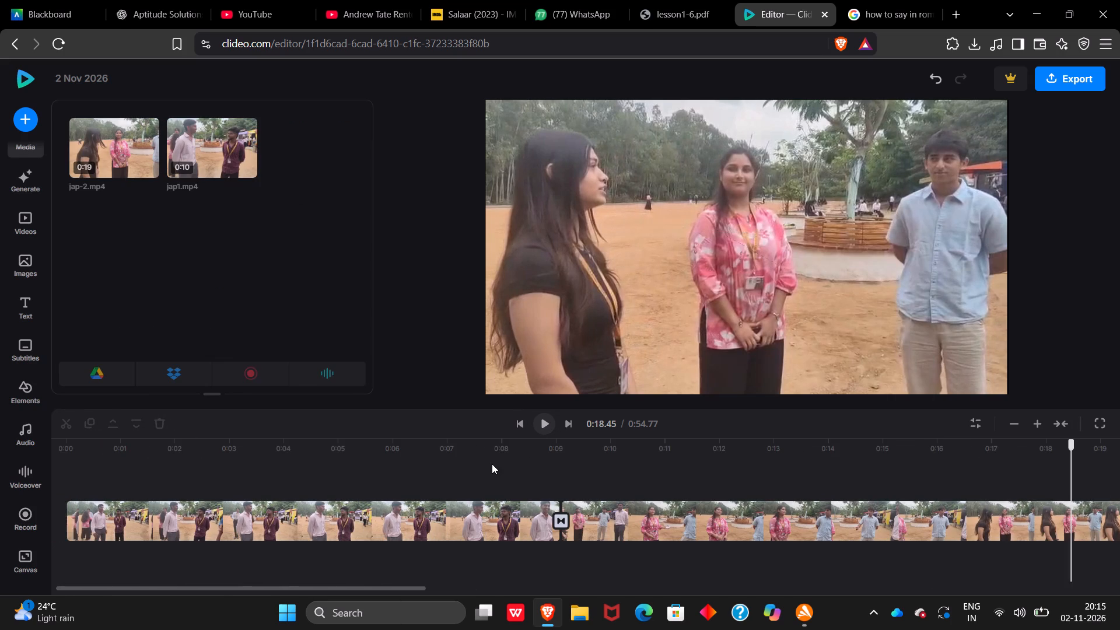
pyautogui.hscroll(-1, 492, 464)
pyautogui.moveTo(1051, 446); pyautogui.dragTo(41, 400)
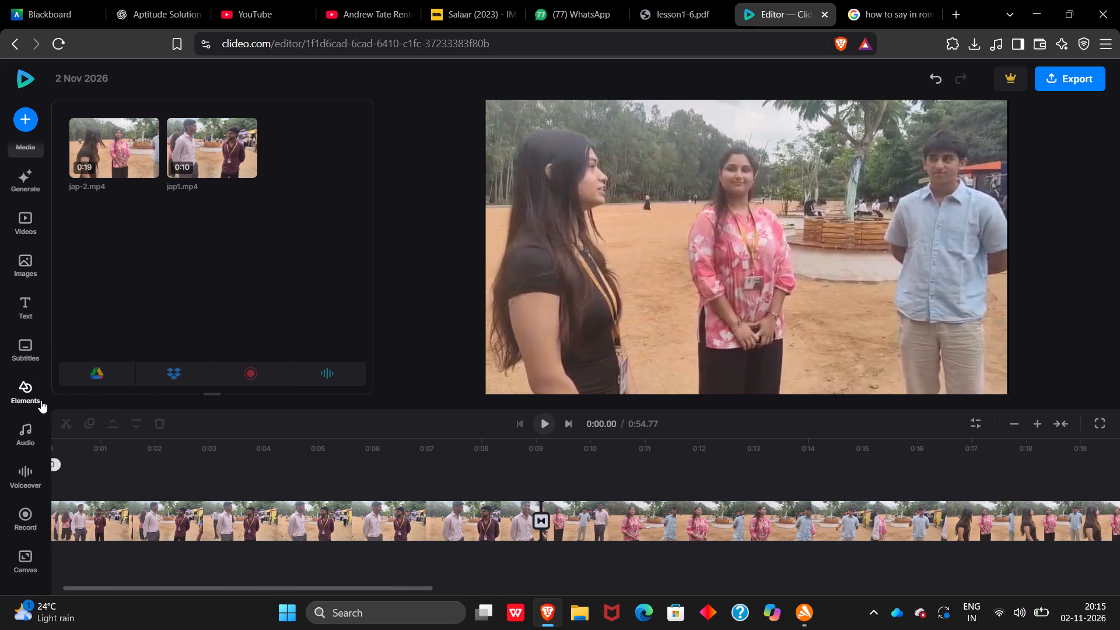
pyautogui.moveTo(41, 400); pyautogui.dragTo(39, 403)
pyautogui.press('space')
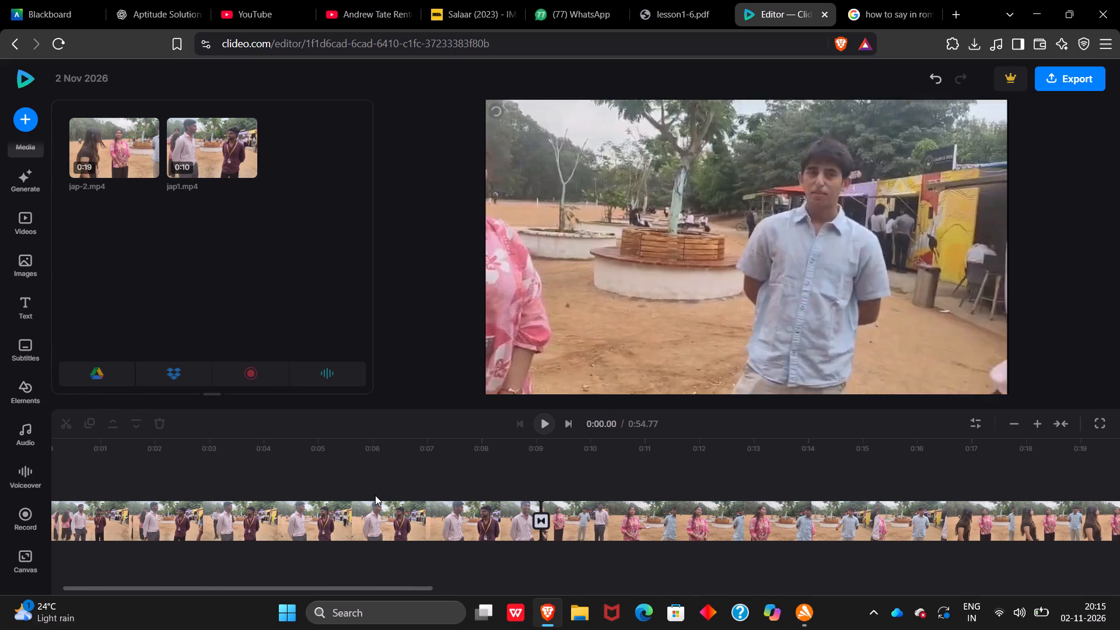
# Follow the playback through the crossfade to the end of the trimmed jap-2 clip and pause it there.
pyautogui.hscroll(6, 375, 495)
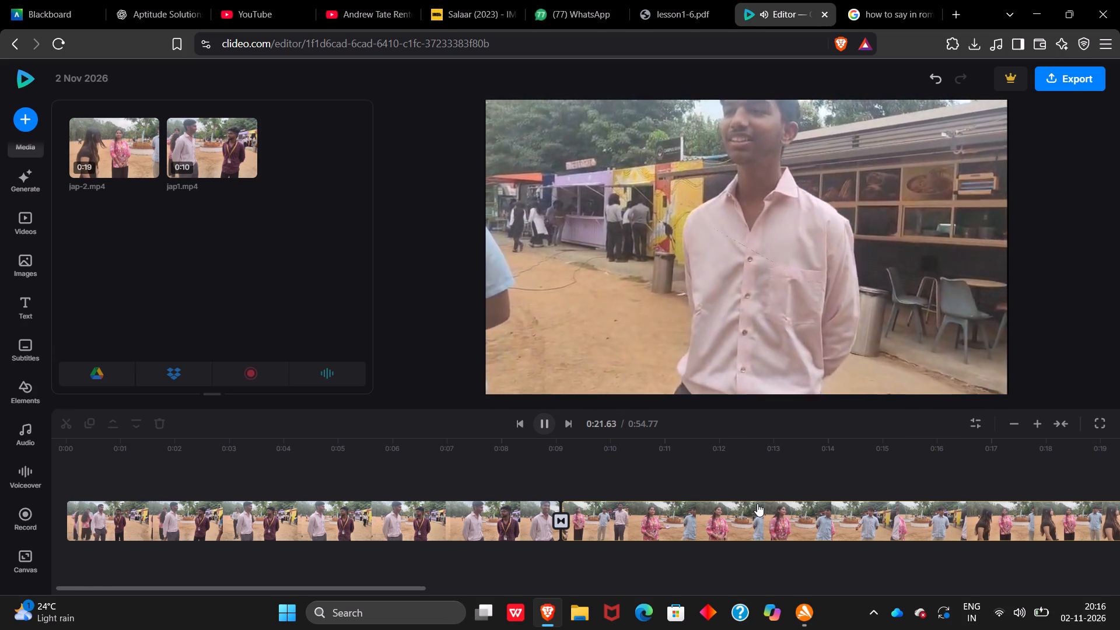
pyautogui.hscroll(-7, 757, 503)
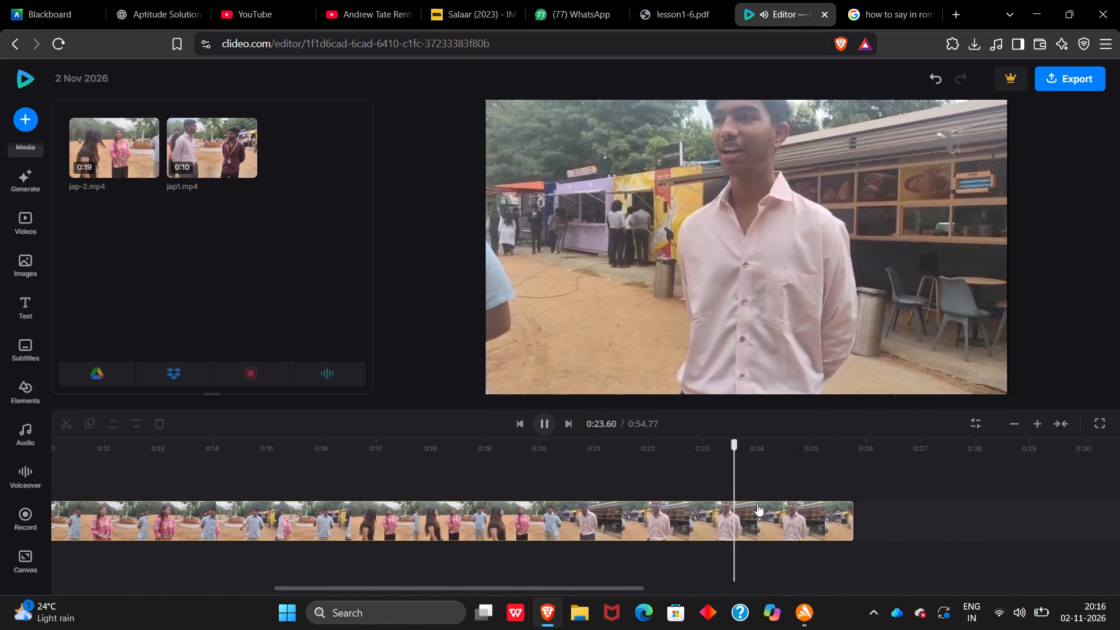
pyautogui.hscroll(-1, 757, 503)
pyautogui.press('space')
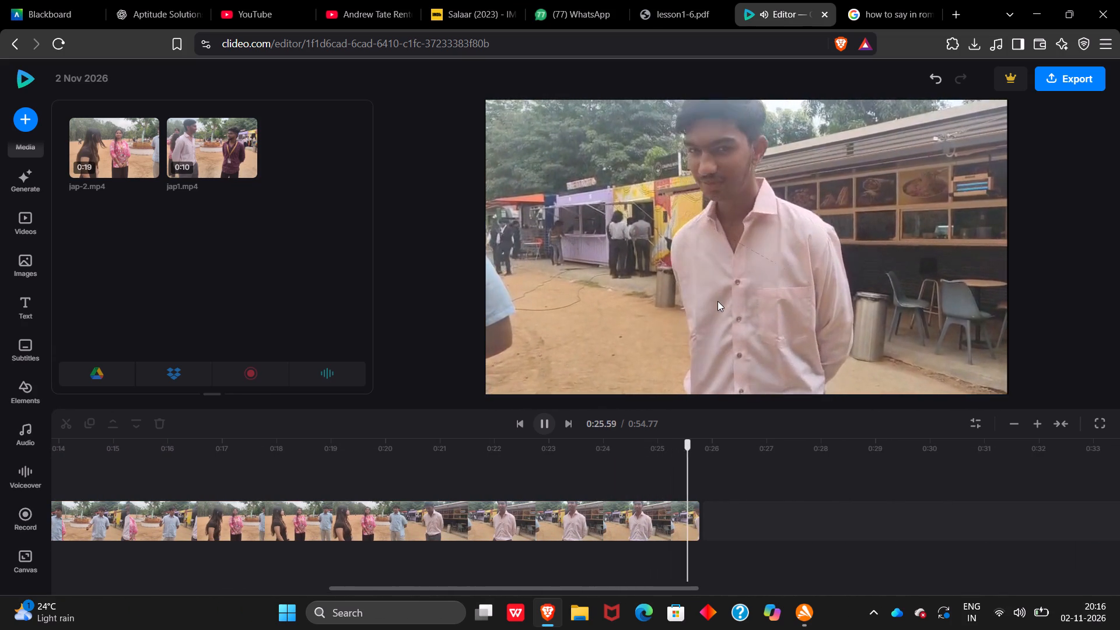
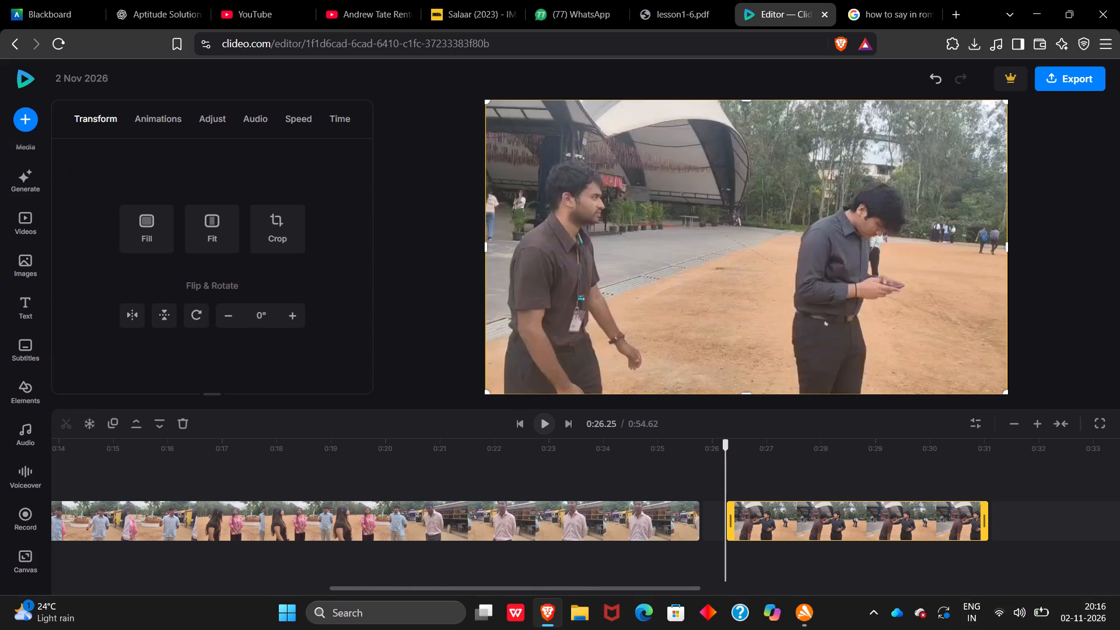
# Move the jap-3 clip earlier to close the gap, so it starts directly at the end of the jap-2 clip.
pyautogui.moveTo(727, 444); pyautogui.dragTo(681, 449)
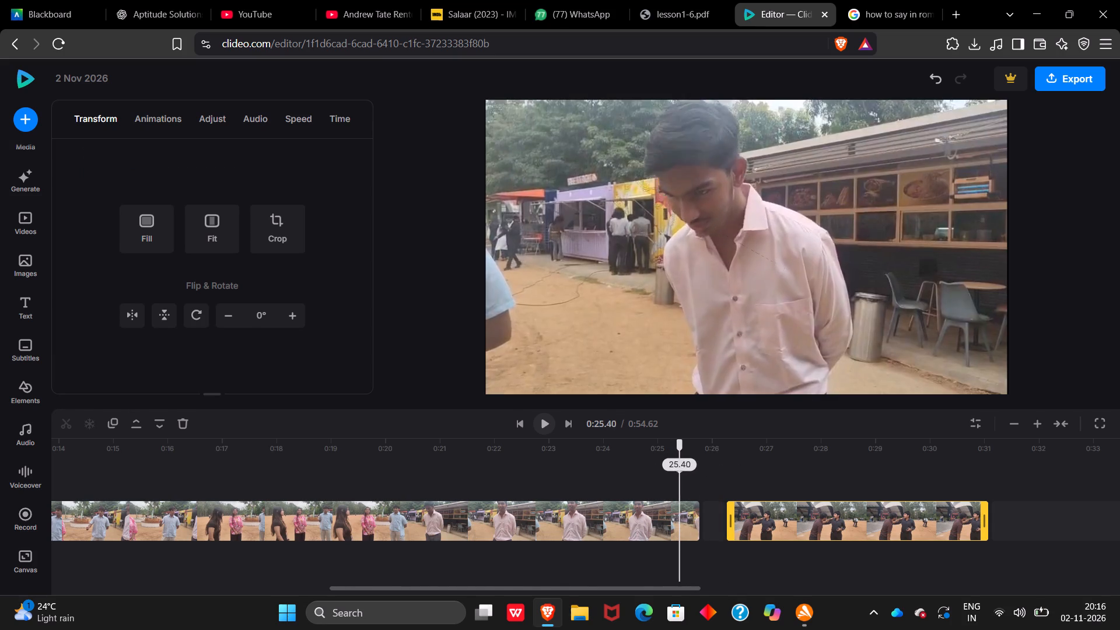
pyautogui.moveTo(681, 449); pyautogui.dragTo(694, 451)
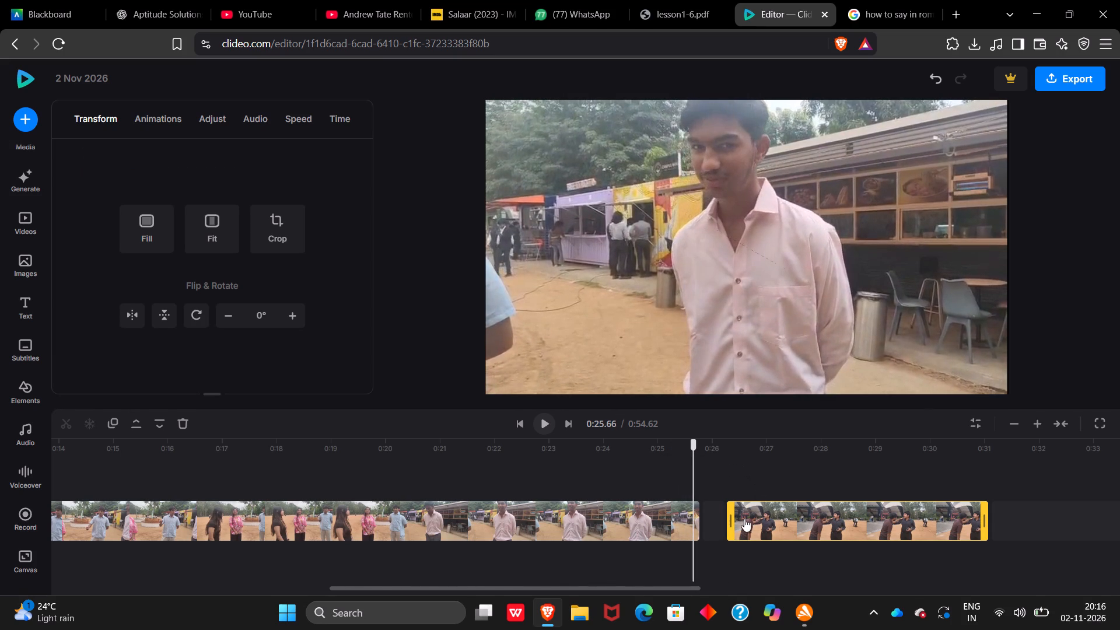
pyautogui.moveTo(730, 517); pyautogui.dragTo(706, 522)
pyautogui.moveTo(771, 520); pyautogui.dragTo(746, 520)
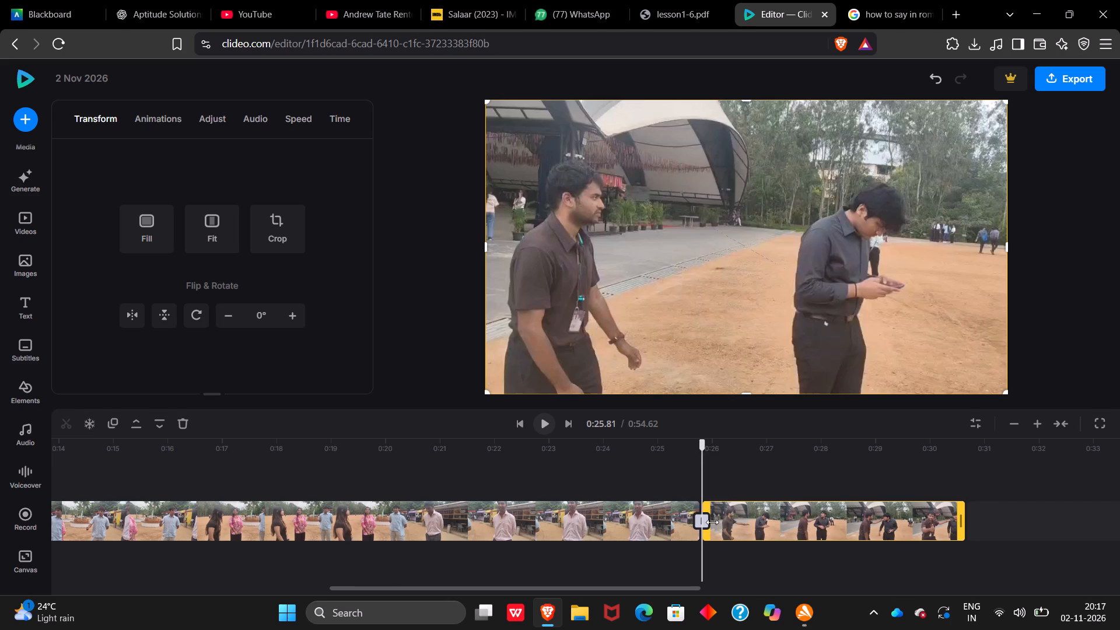
# Apply a Crossfade transition between the jap-2 clip and the jap-3 clip.
pyautogui.click(701, 523)
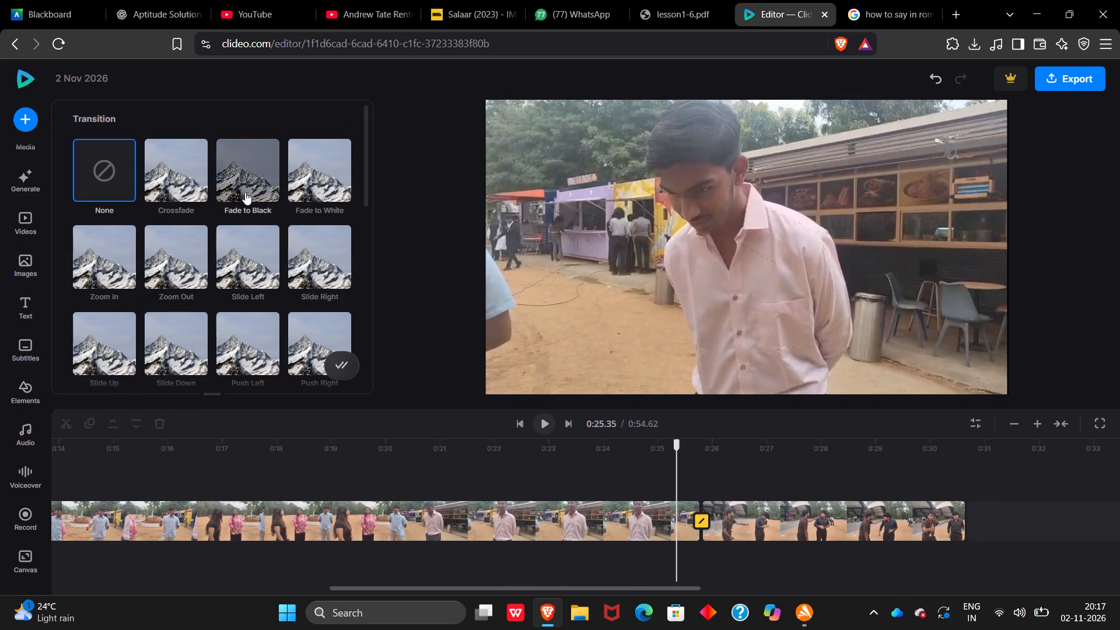
pyautogui.click(172, 178)
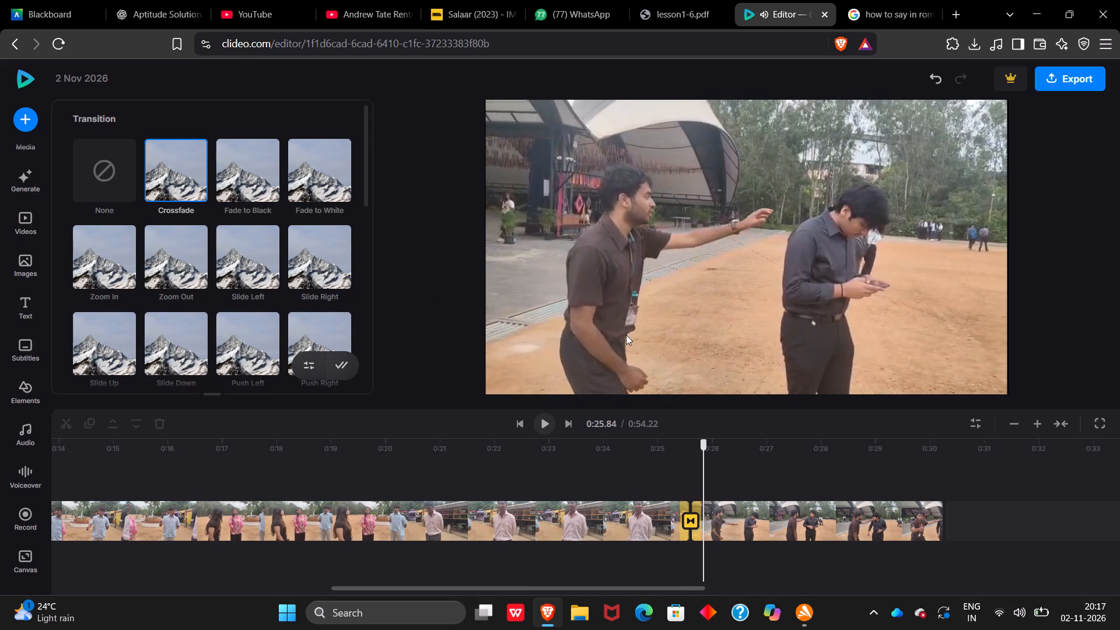
# Play through jap-3 to find the cut point, split it at about 0:29.37 and delete the remainder after the cut.
pyautogui.click(547, 421)
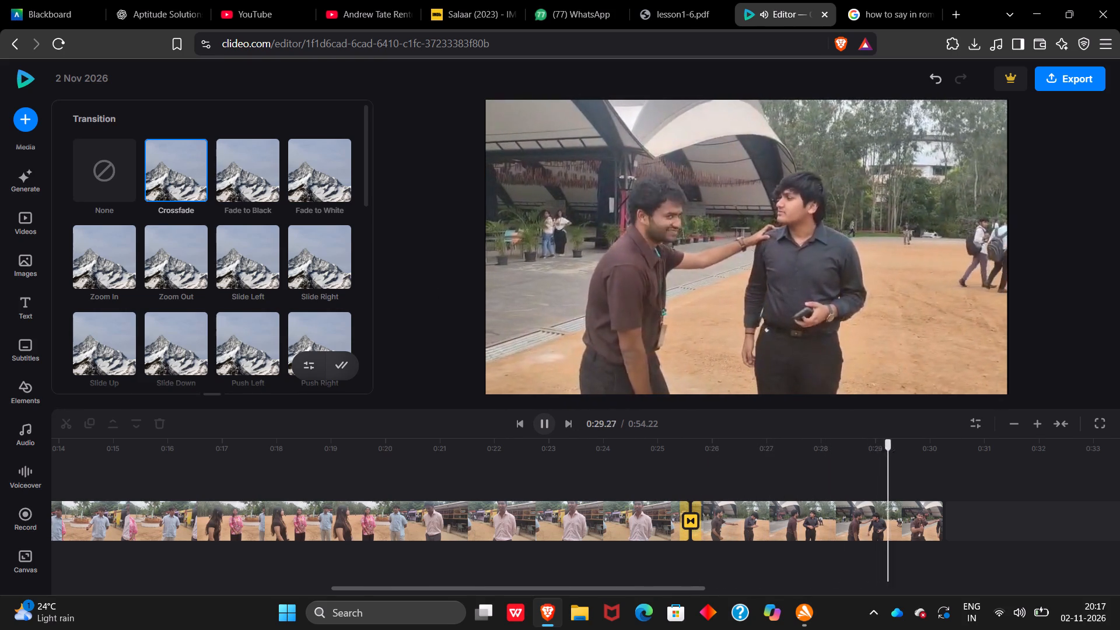
pyautogui.press('space')
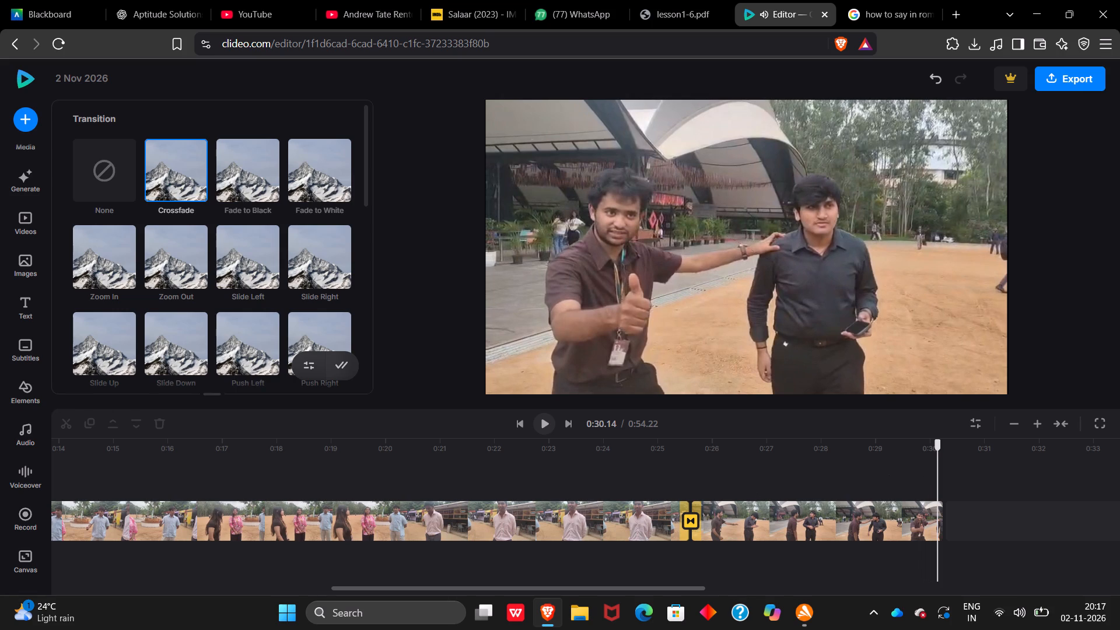
pyautogui.moveTo(939, 448); pyautogui.dragTo(897, 459)
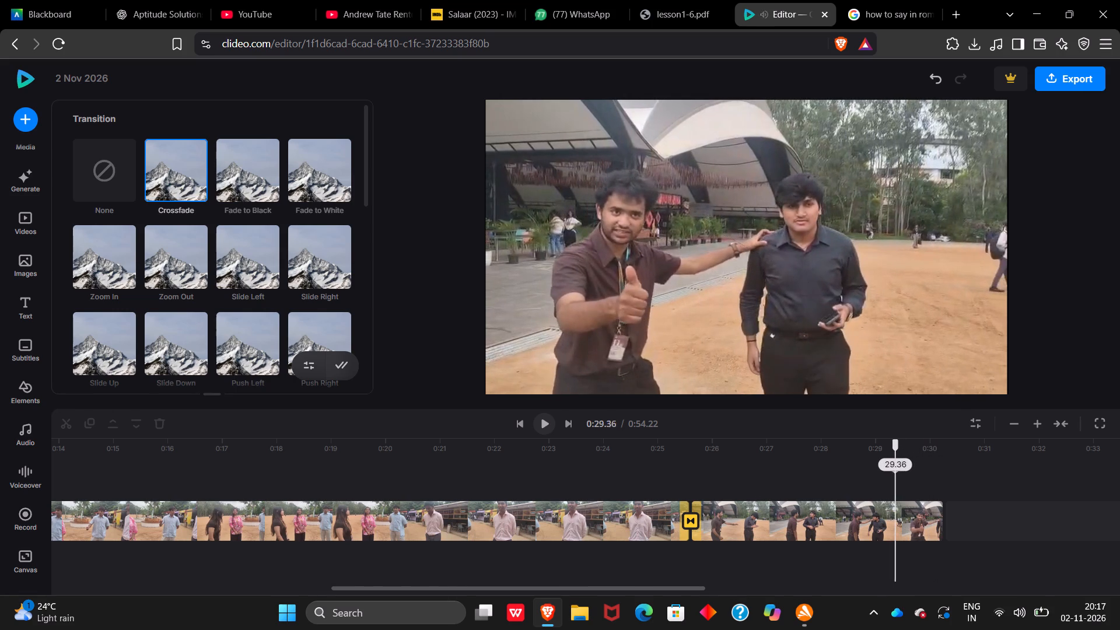
pyautogui.moveTo(897, 459); pyautogui.dragTo(881, 466)
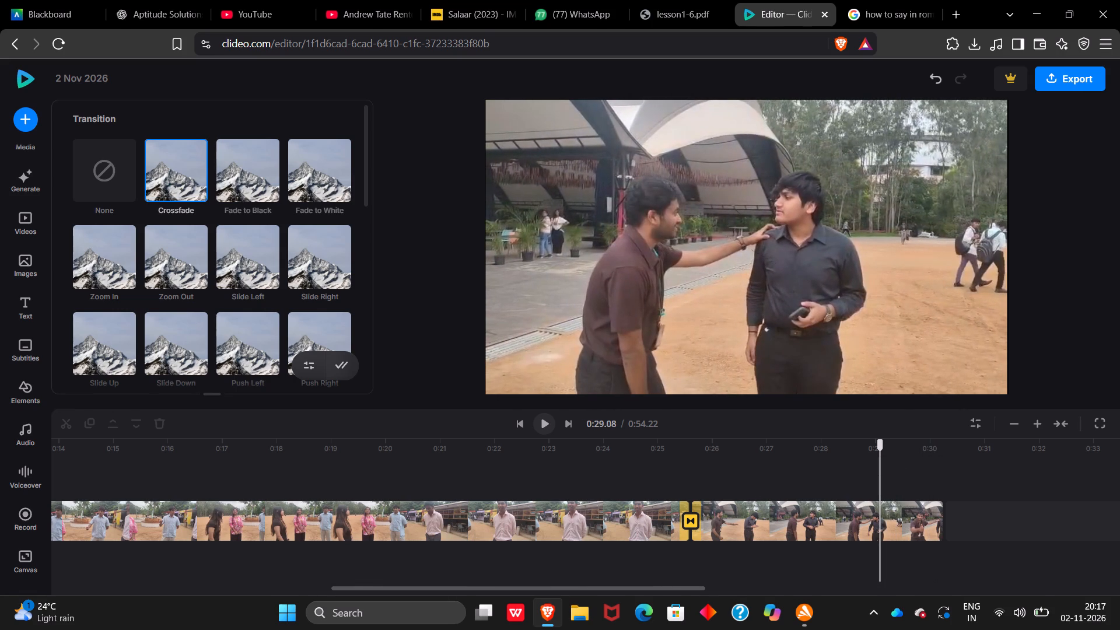
pyautogui.press('space')
pyautogui.press('space')
pyautogui.moveTo(903, 447); pyautogui.dragTo(871, 452)
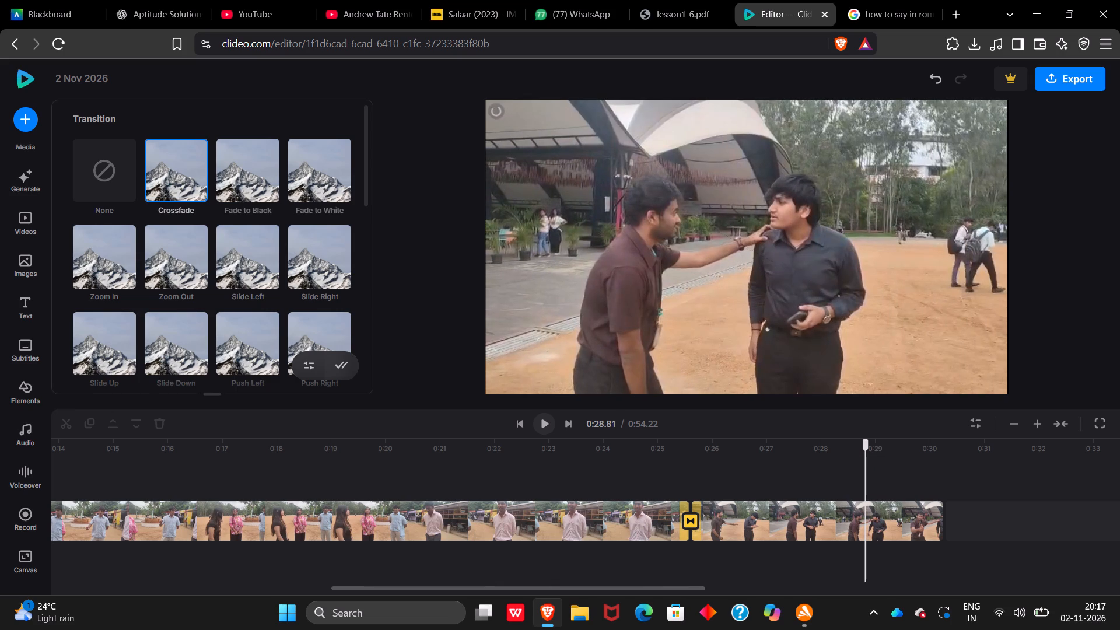
pyautogui.press('space')
pyautogui.press('space')
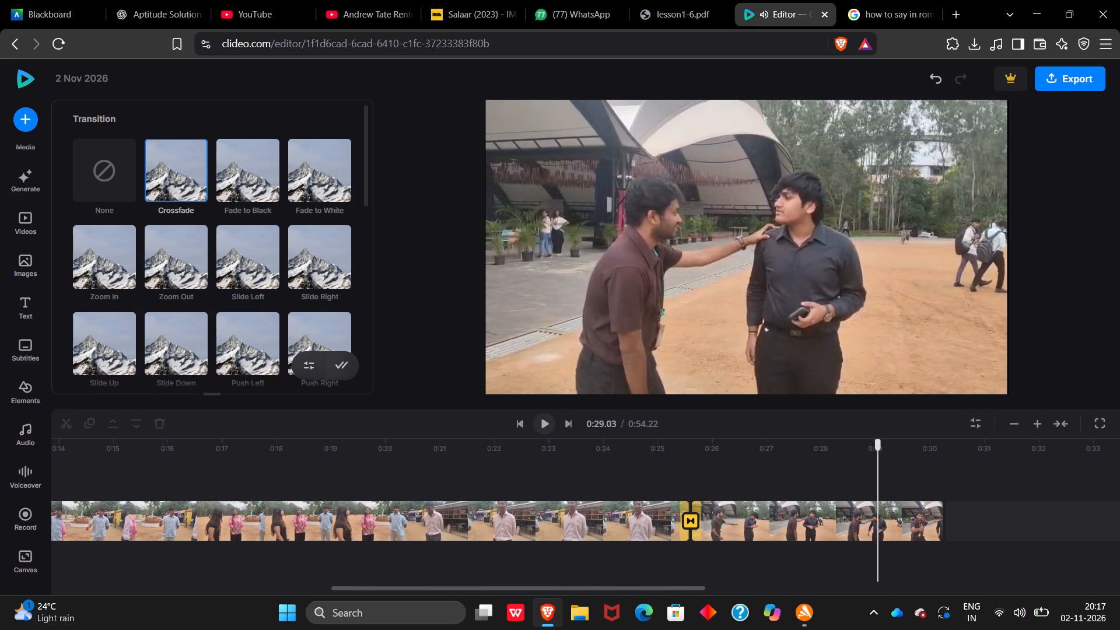
pyautogui.press('space')
pyautogui.press('space')
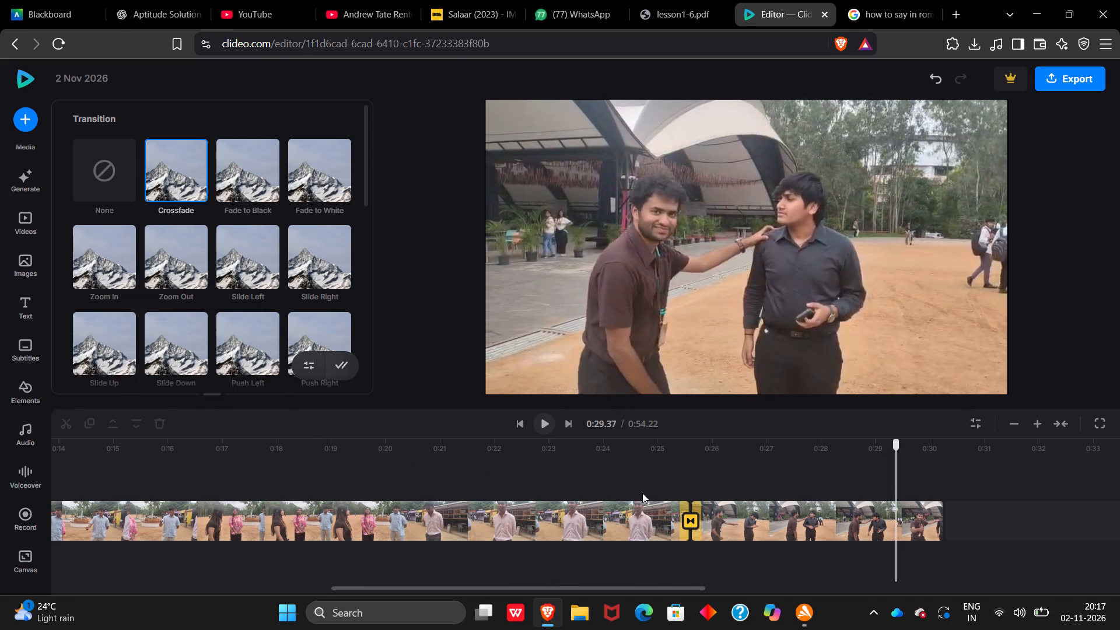
pyautogui.click(866, 515)
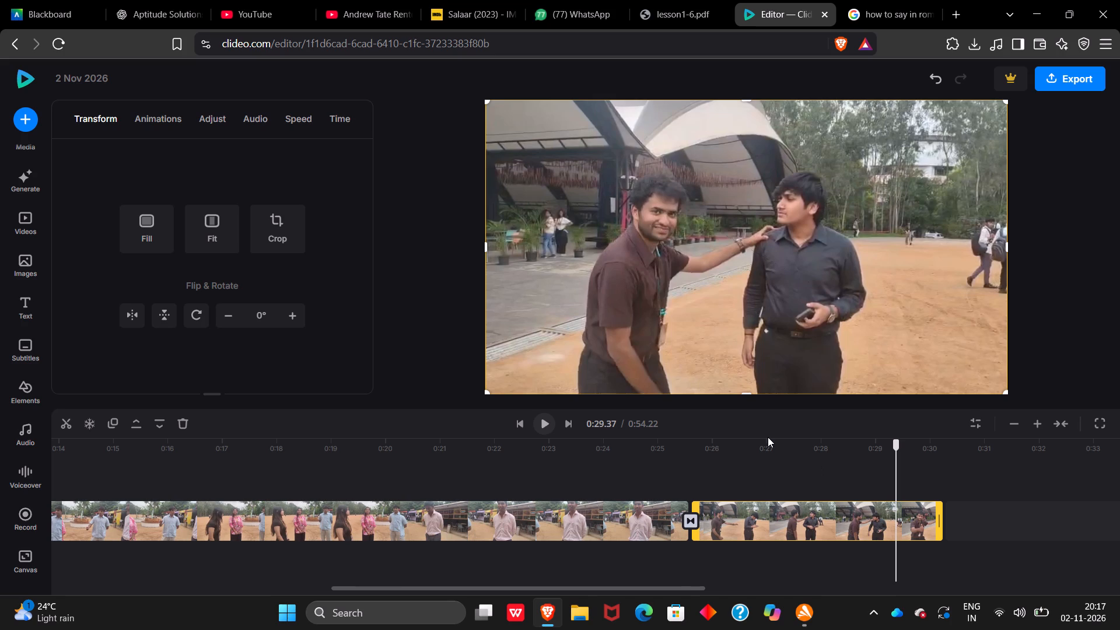
pyautogui.click(65, 428)
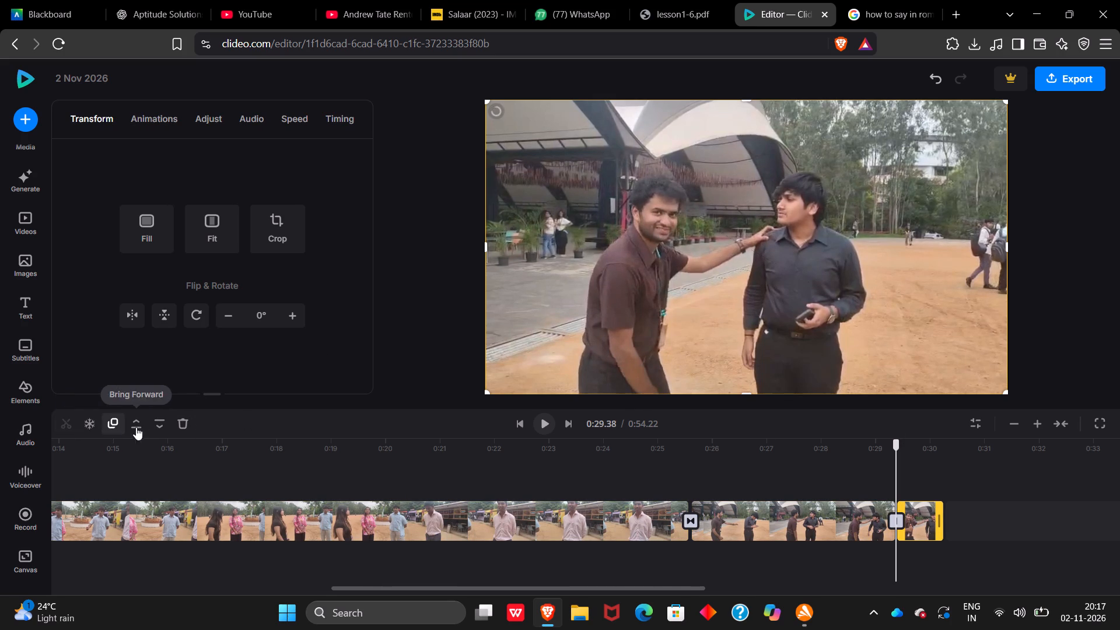
pyautogui.click(187, 425)
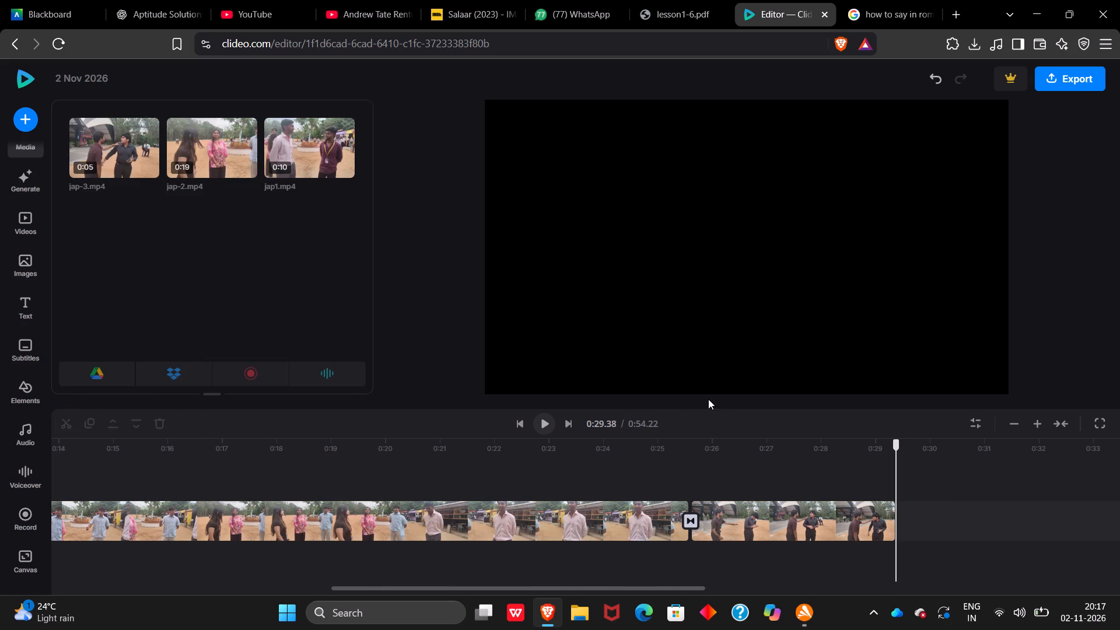
# Play back from just before the jap-2 and jap-3 crossfade to check the join and the trimmed ending of jap-3.
pyautogui.moveTo(895, 447); pyautogui.dragTo(727, 461)
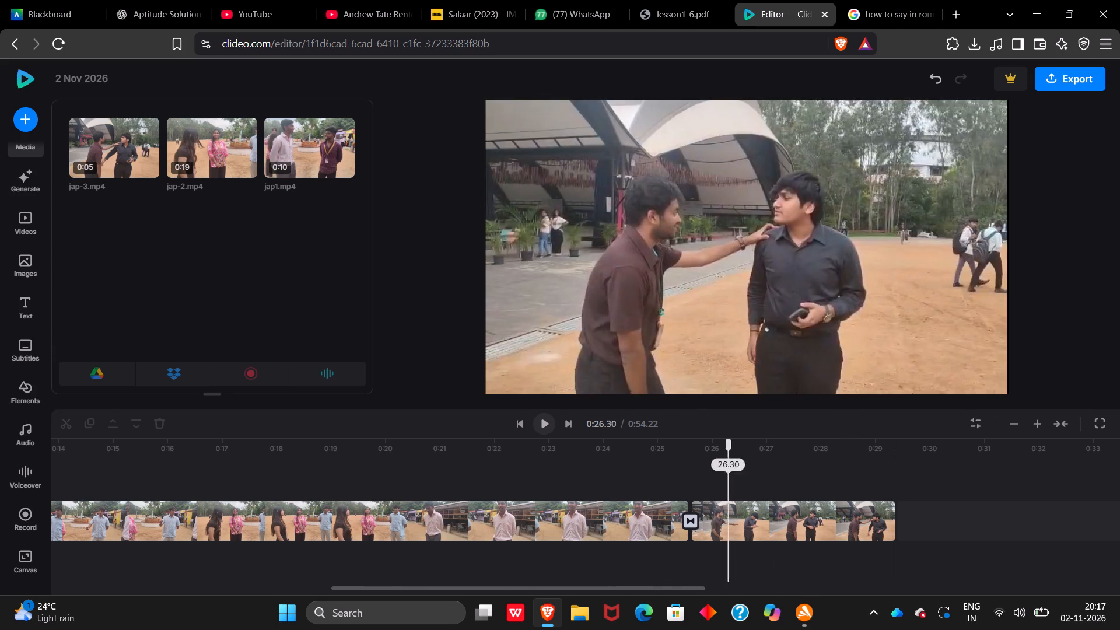
pyautogui.moveTo(727, 461); pyautogui.dragTo(673, 456)
pyautogui.press('space')
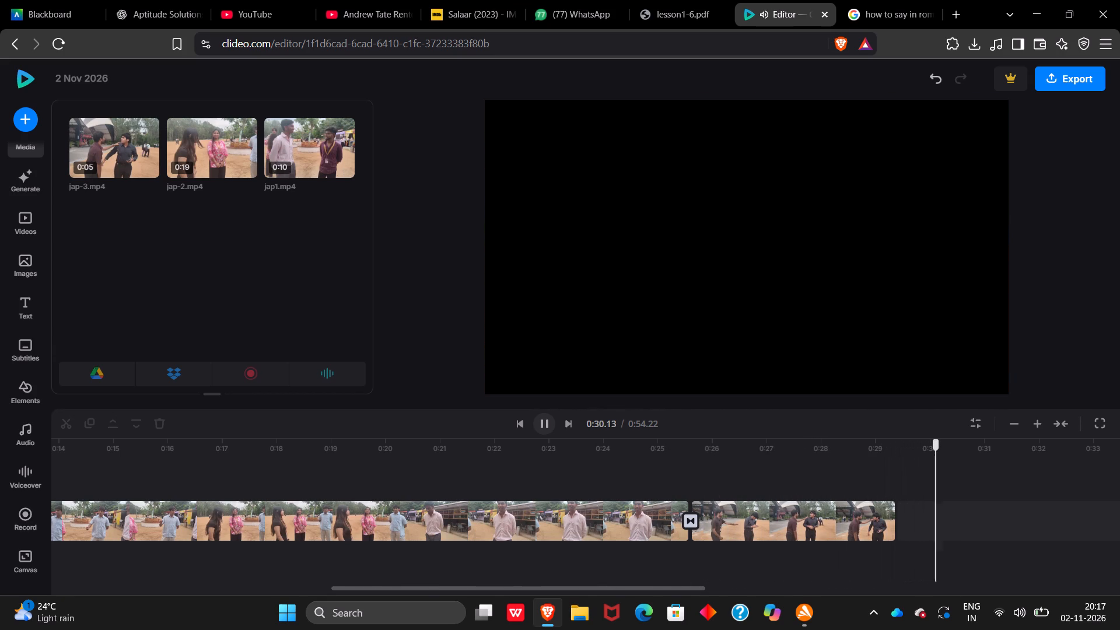
pyautogui.press('space')
pyautogui.moveTo(944, 448); pyautogui.dragTo(896, 464)
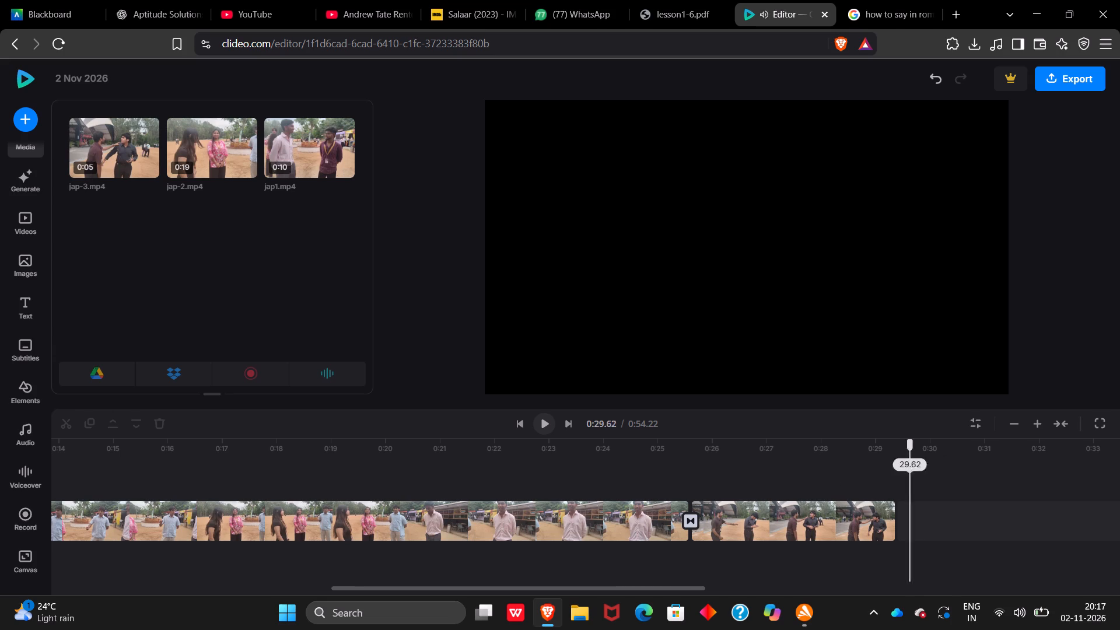
pyautogui.moveTo(896, 464); pyautogui.dragTo(821, 466)
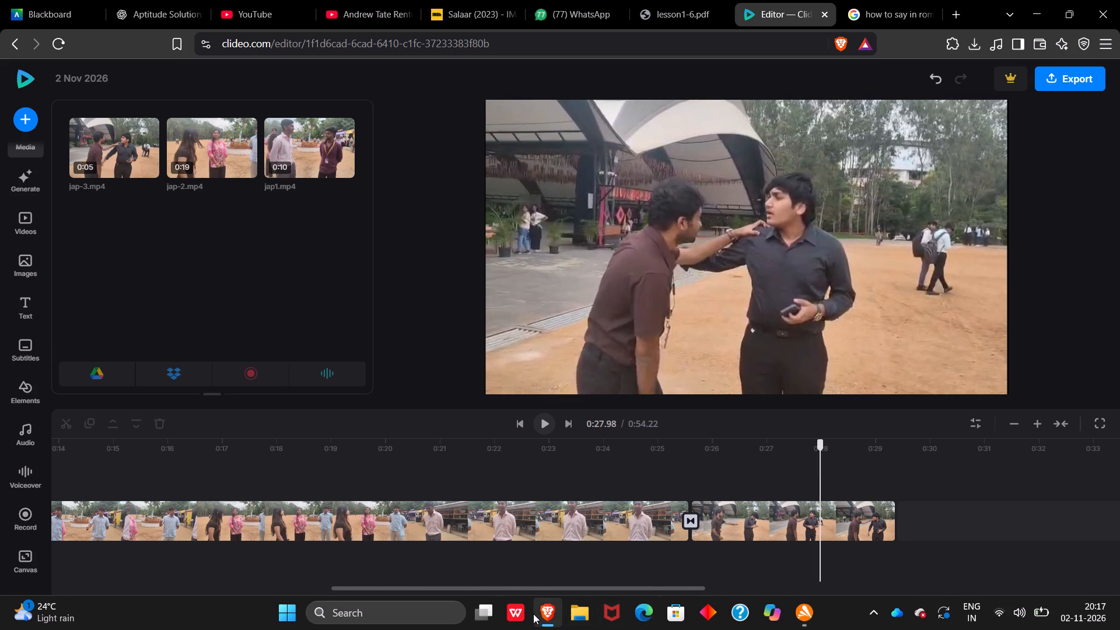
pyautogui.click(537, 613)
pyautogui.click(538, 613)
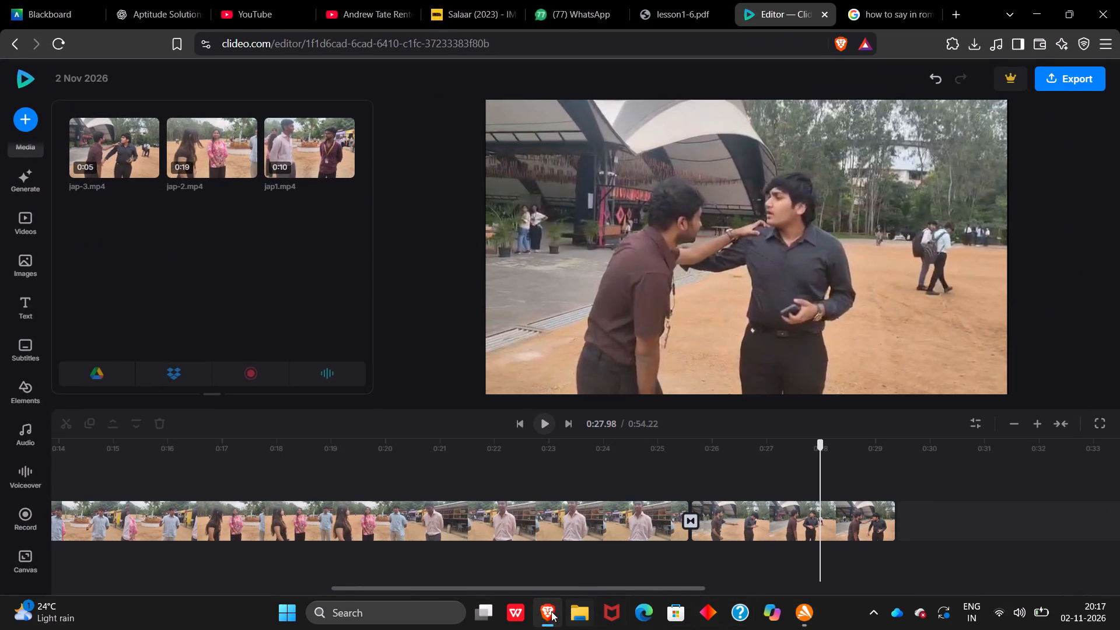
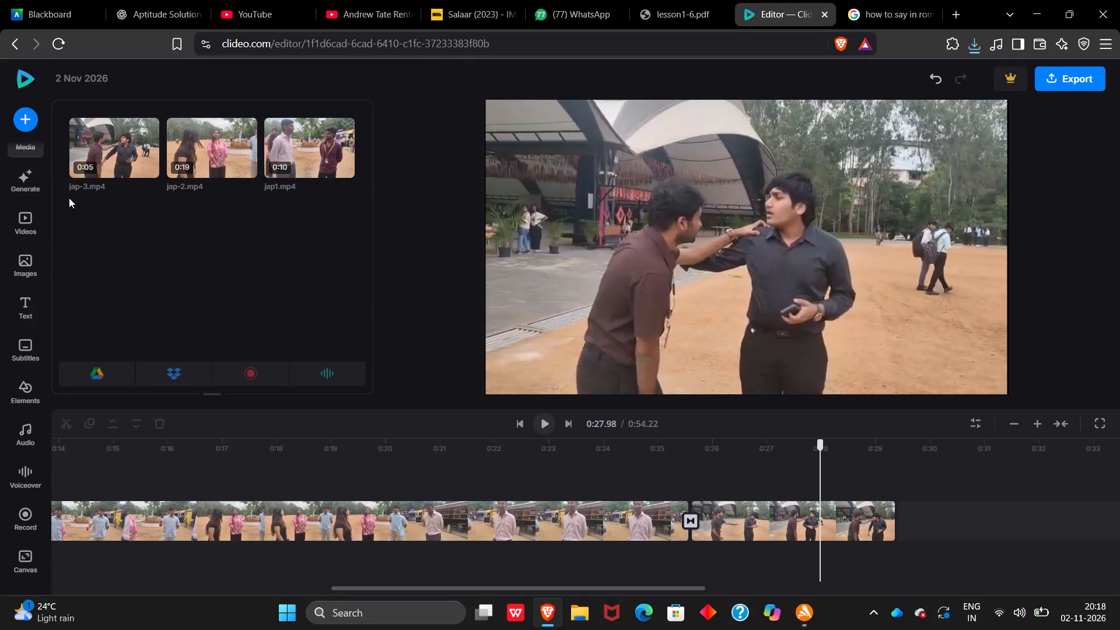
# Upload the jap4 video into the project so it is placed on the timeline directly after the jap-3 clip.
pyautogui.scroll(3, 69, 198)
pyautogui.click(23, 131)
pyautogui.doubleClick(208, 137)
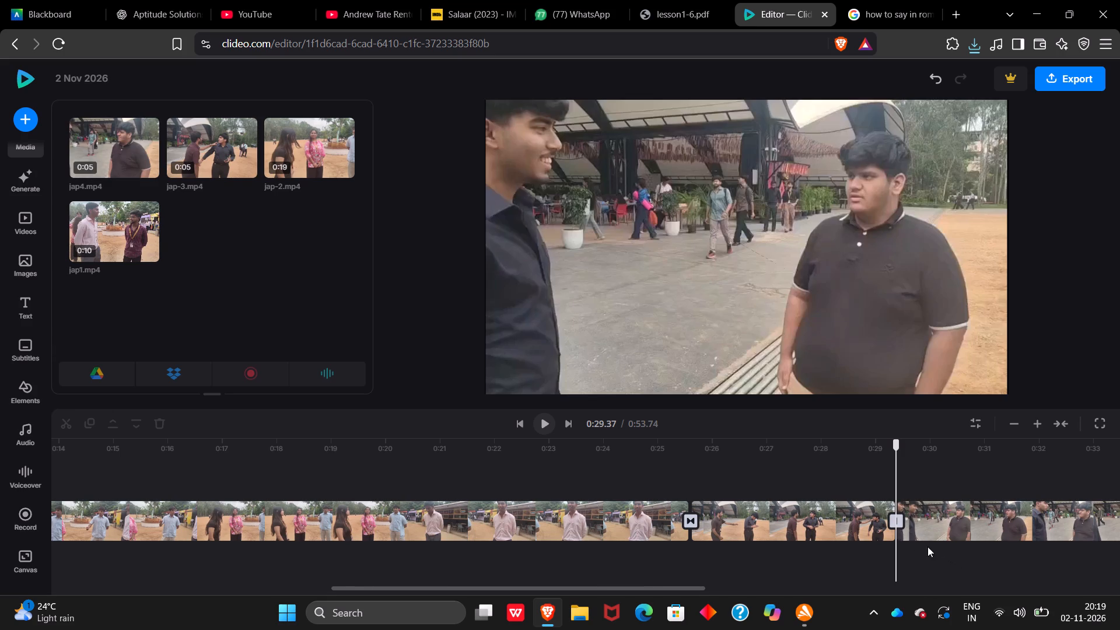
# Apply a Crossfade transition between the jap-3 clip and the jap4 clip, and play on into jap4.
pyautogui.click(897, 524)
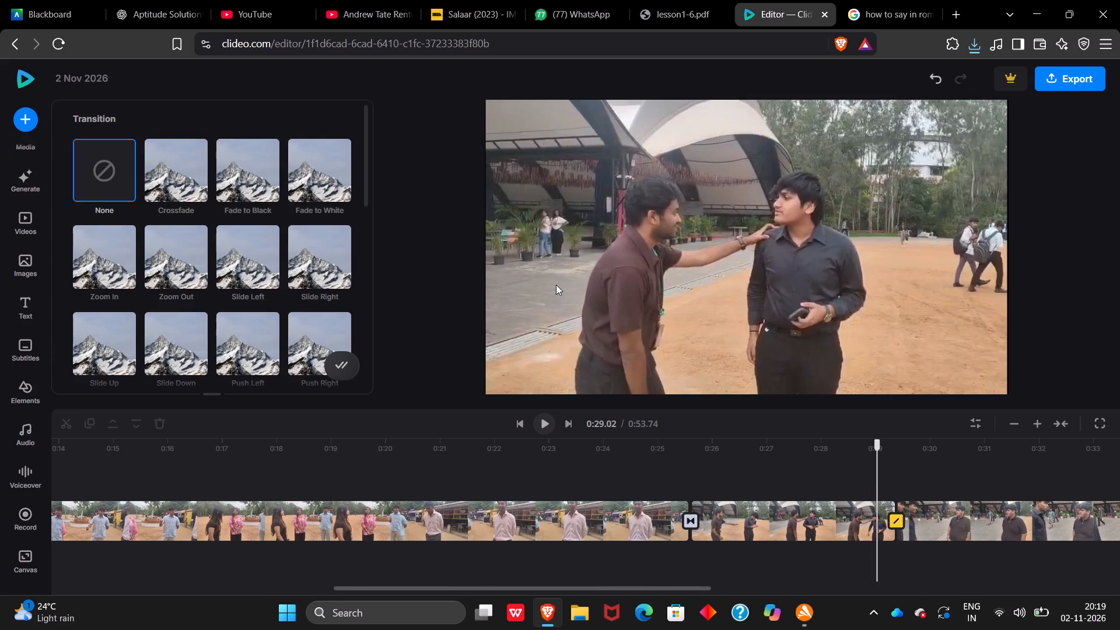
pyautogui.click(187, 184)
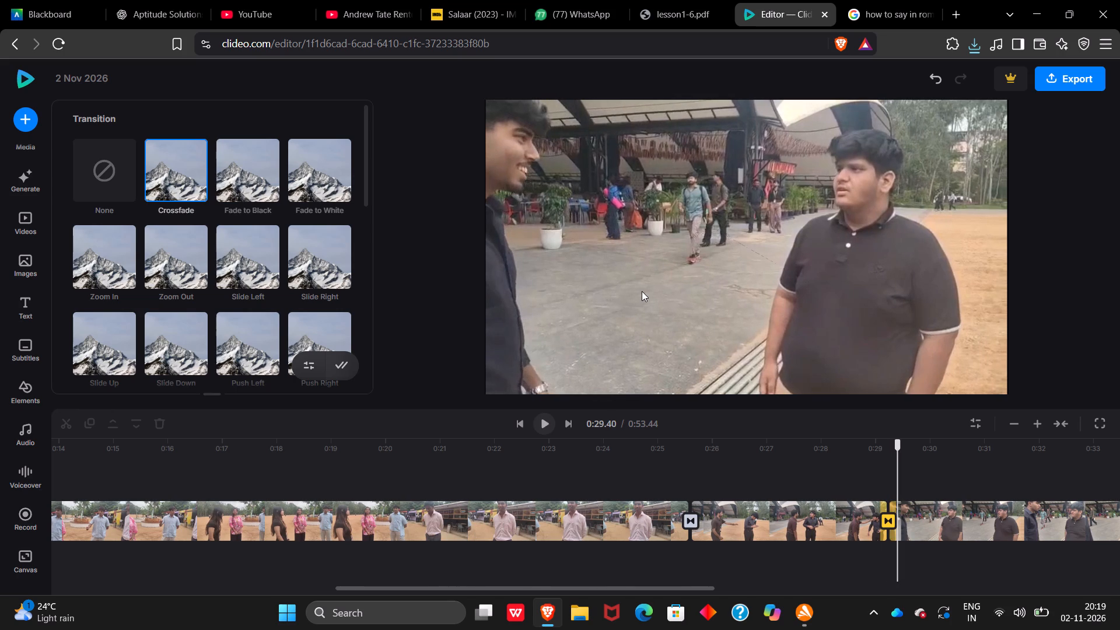
pyautogui.click(542, 421)
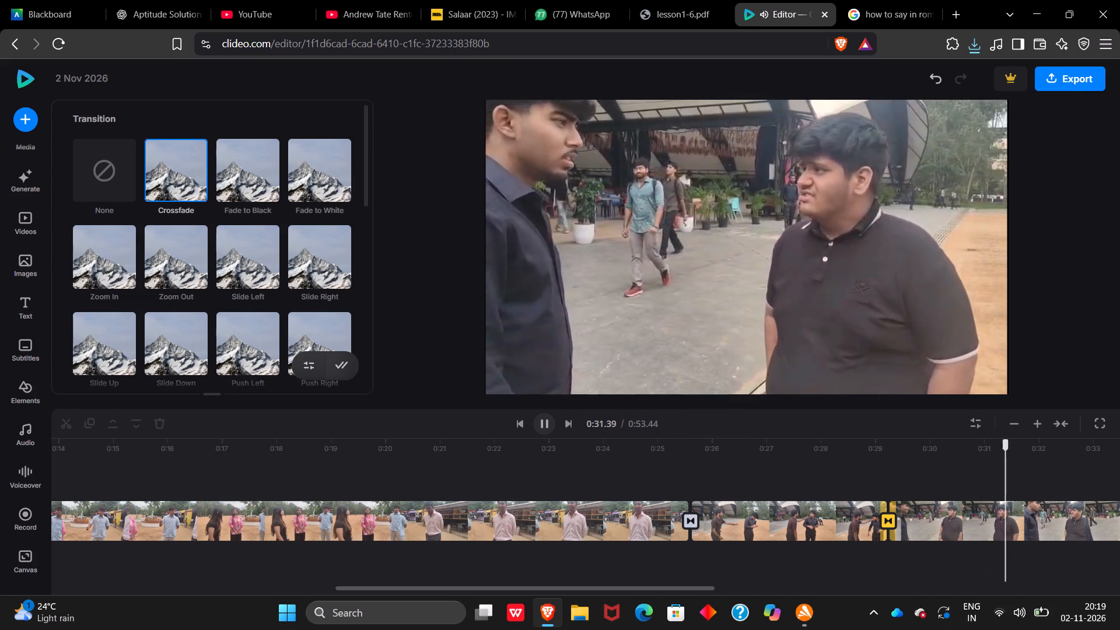
# Delete the stray jap1 clip that sits beyond the gap after jap4 at the end of the timeline.
pyautogui.hscroll(-1, 756, 437)
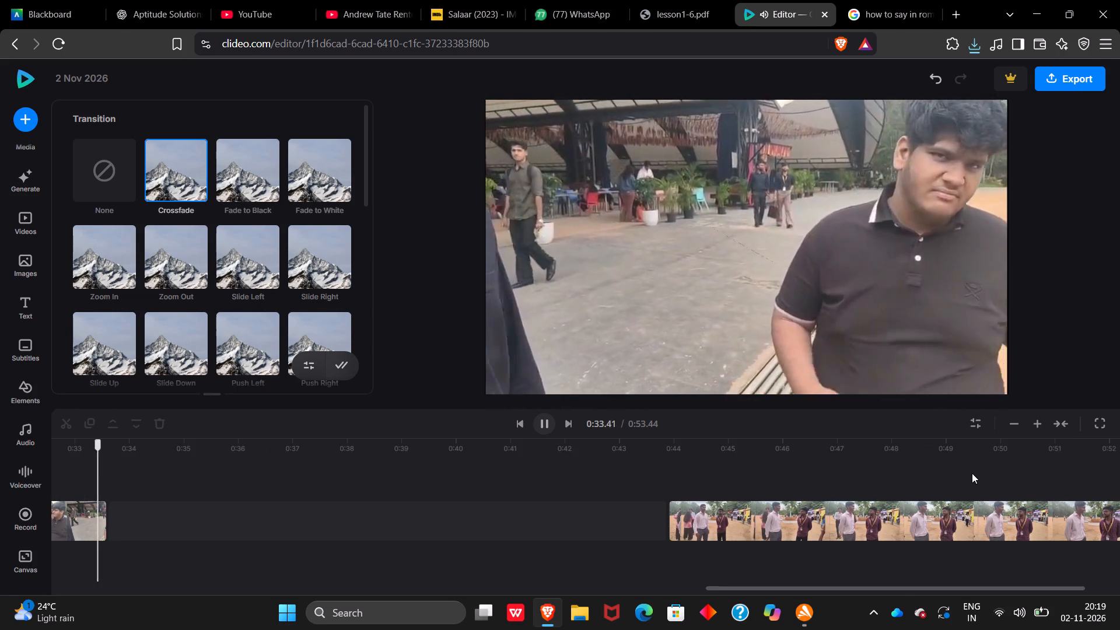
pyautogui.click(841, 514)
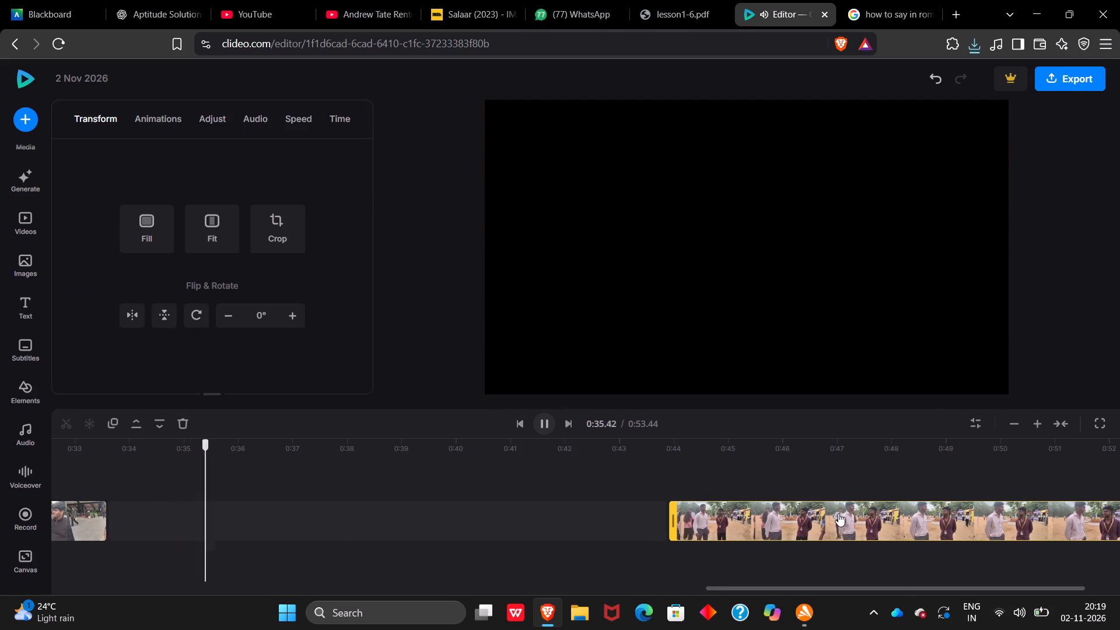
pyautogui.click(183, 425)
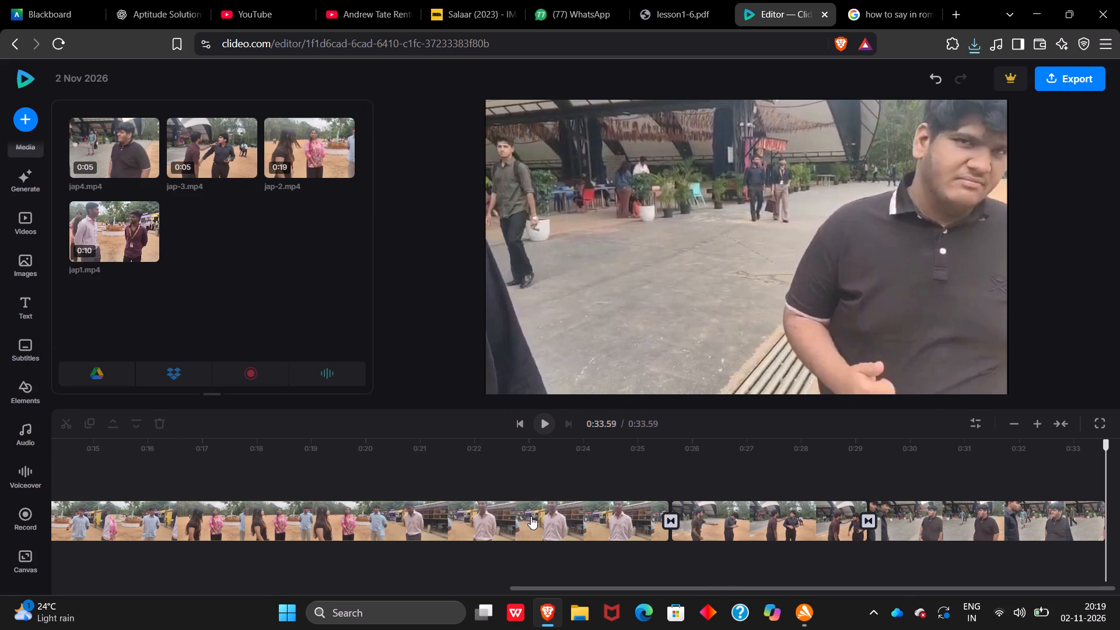
# Scrub back and forth through the second half of jap4 and place the playhead at about 0:31.68.
pyautogui.moveTo(1106, 452); pyautogui.dragTo(1018, 473)
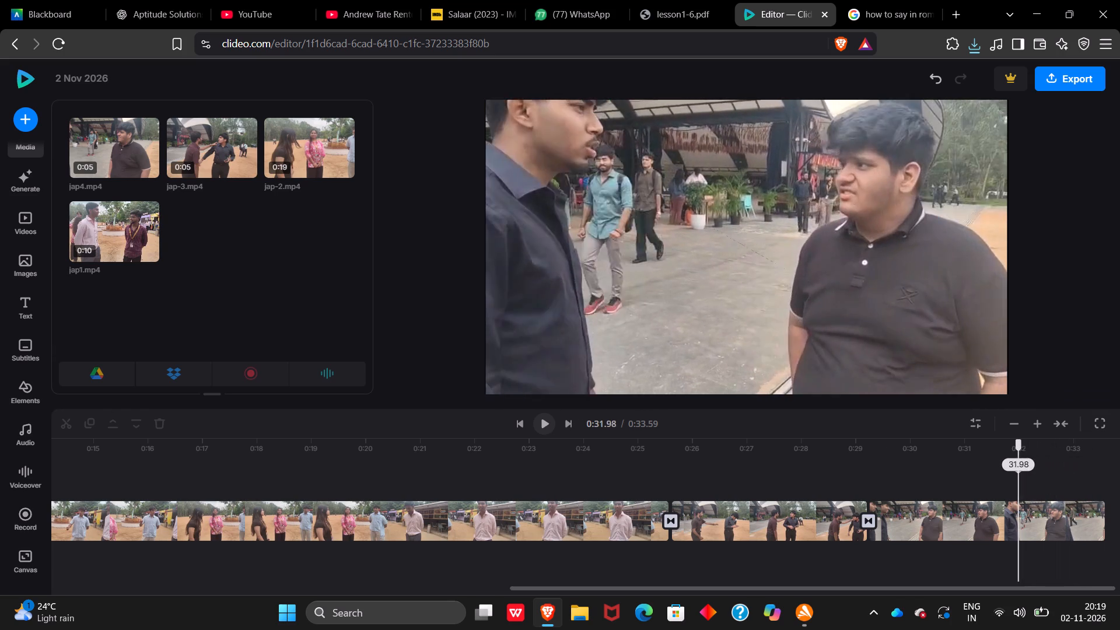
pyautogui.moveTo(1018, 473); pyautogui.dragTo(971, 473)
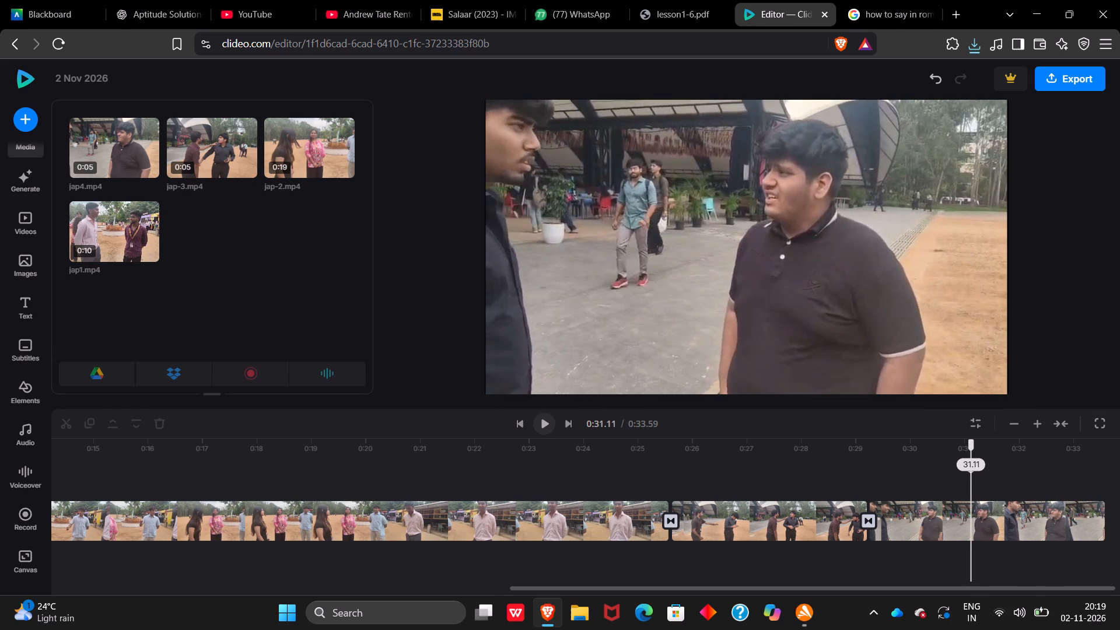
pyautogui.moveTo(971, 473); pyautogui.dragTo(1037, 463)
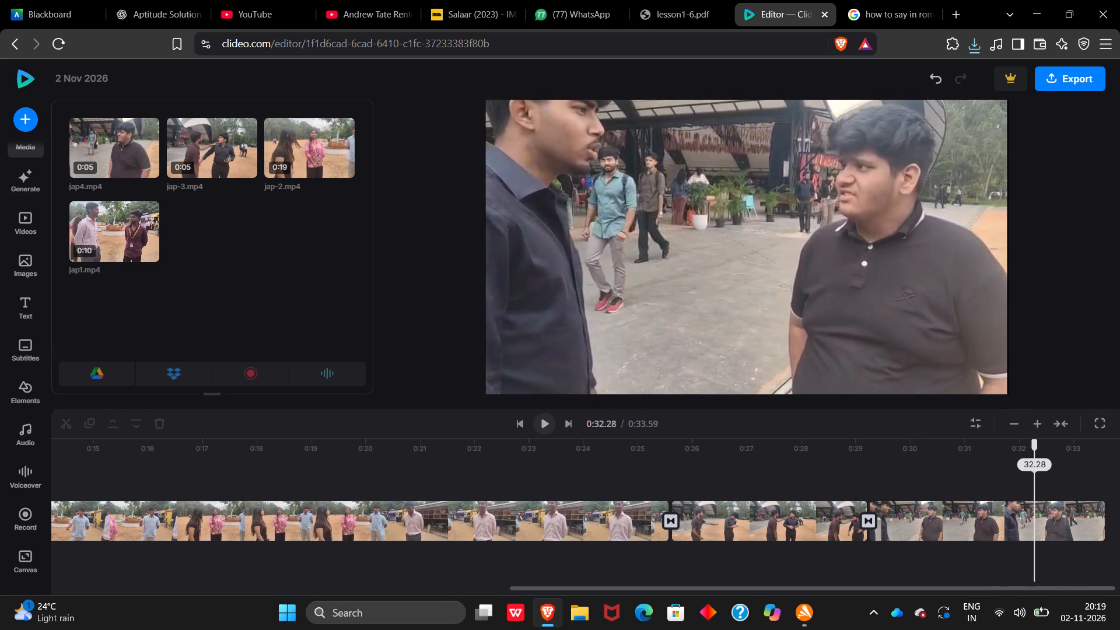
pyautogui.moveTo(1037, 463); pyautogui.dragTo(1002, 478)
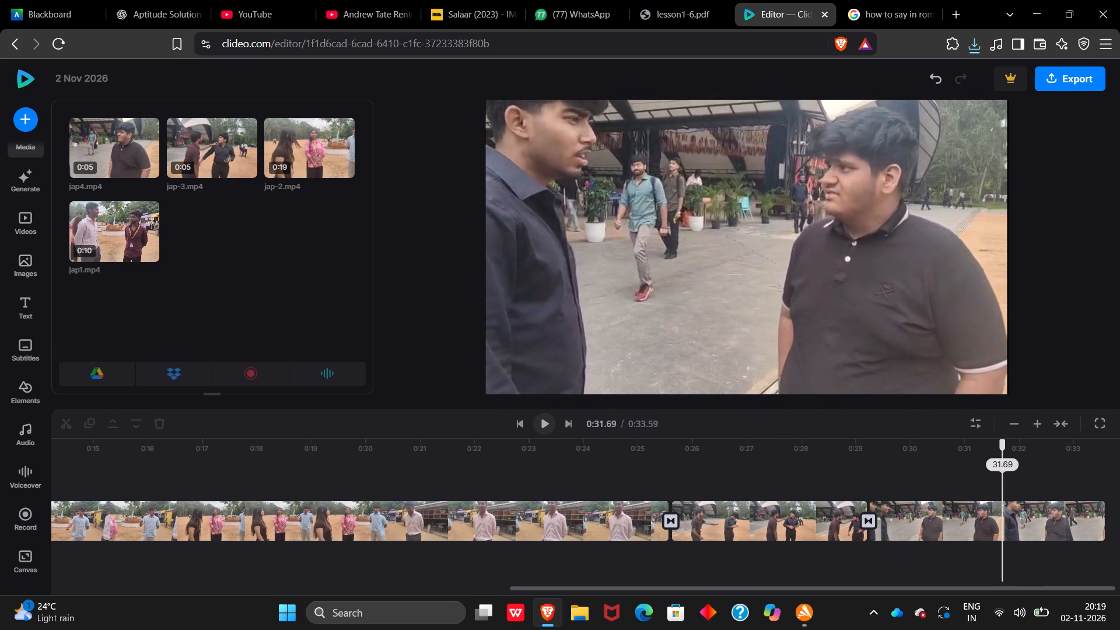
pyautogui.moveTo(1002, 478); pyautogui.dragTo(1002, 482)
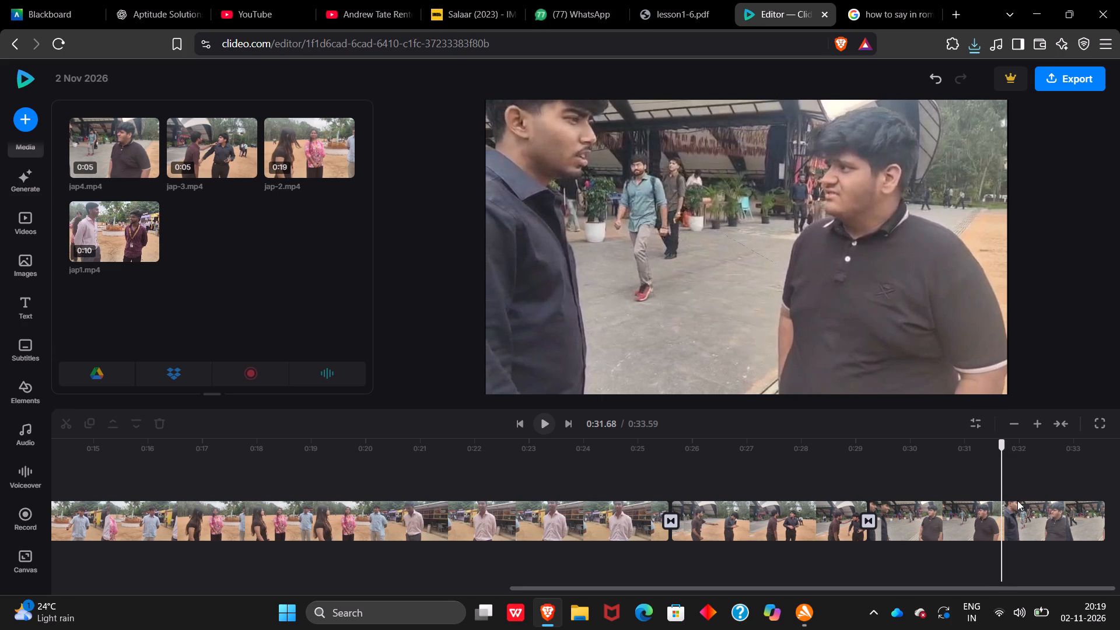
# Trim the end of jap4 by splitting the clip at 0:33.12 and deleting the short piece after the cut.
pyautogui.moveTo(997, 449); pyautogui.dragTo(1024, 454)
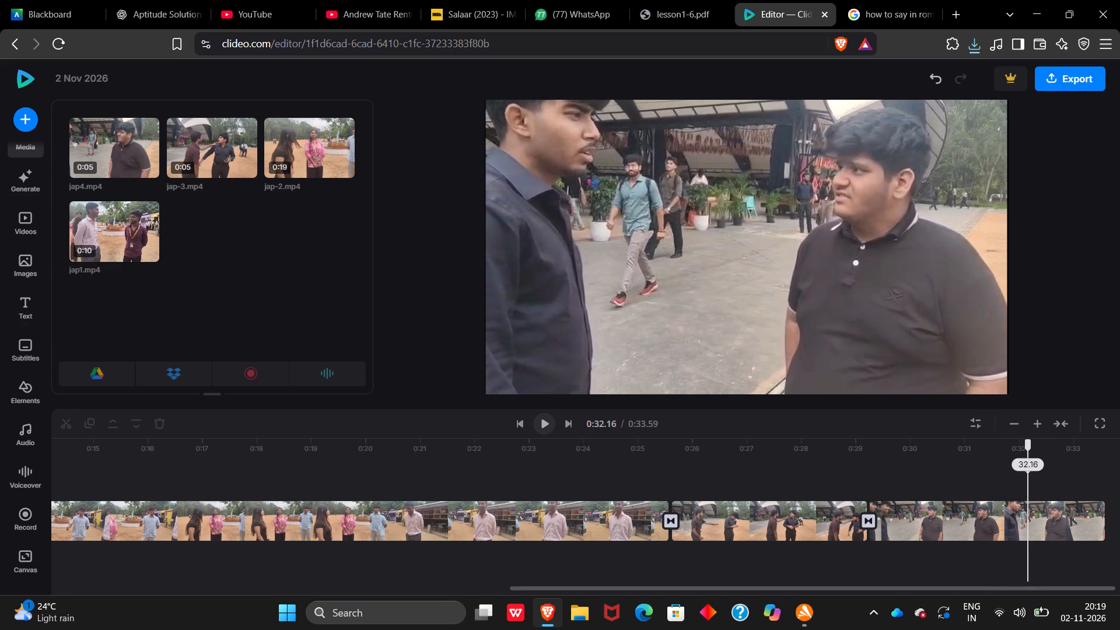
pyautogui.moveTo(1024, 454); pyautogui.dragTo(1067, 470)
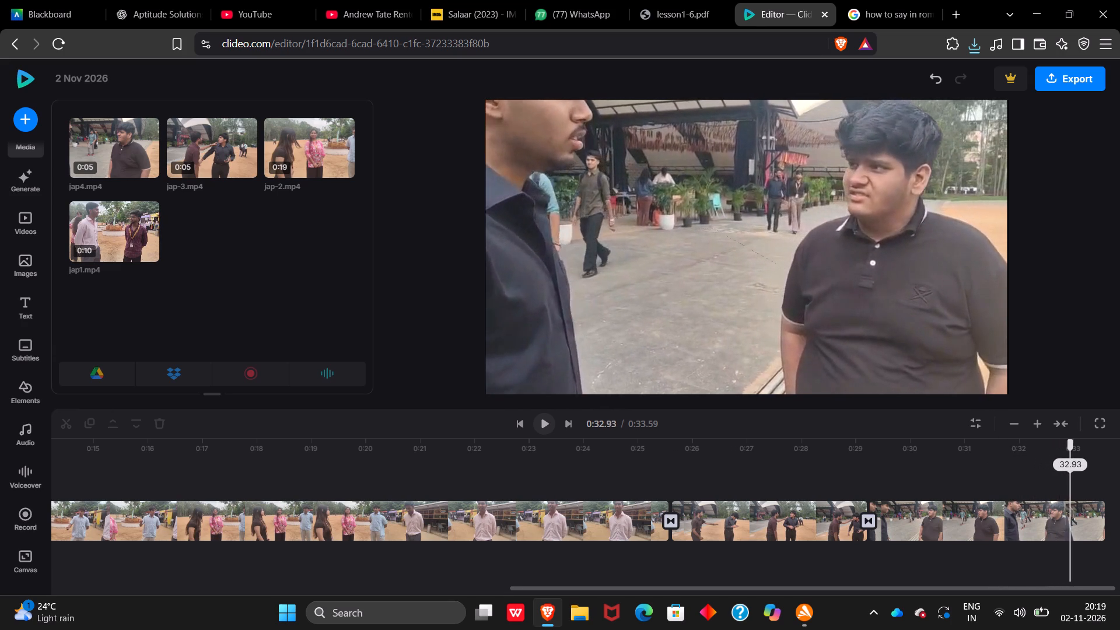
pyautogui.moveTo(1067, 470); pyautogui.dragTo(1069, 468)
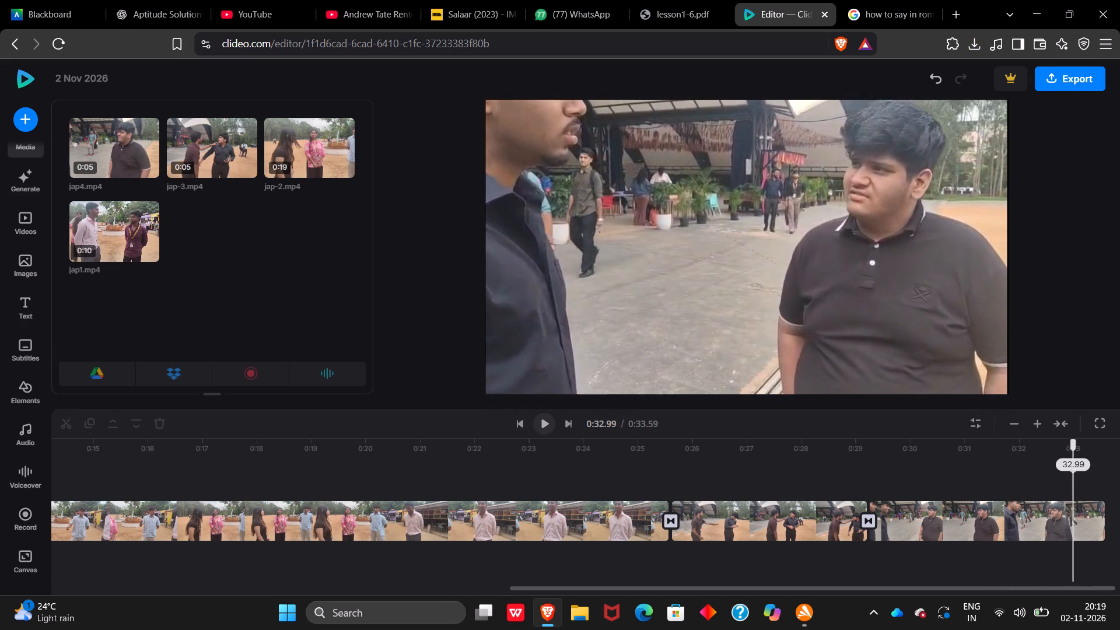
pyautogui.moveTo(1069, 468); pyautogui.dragTo(1076, 459)
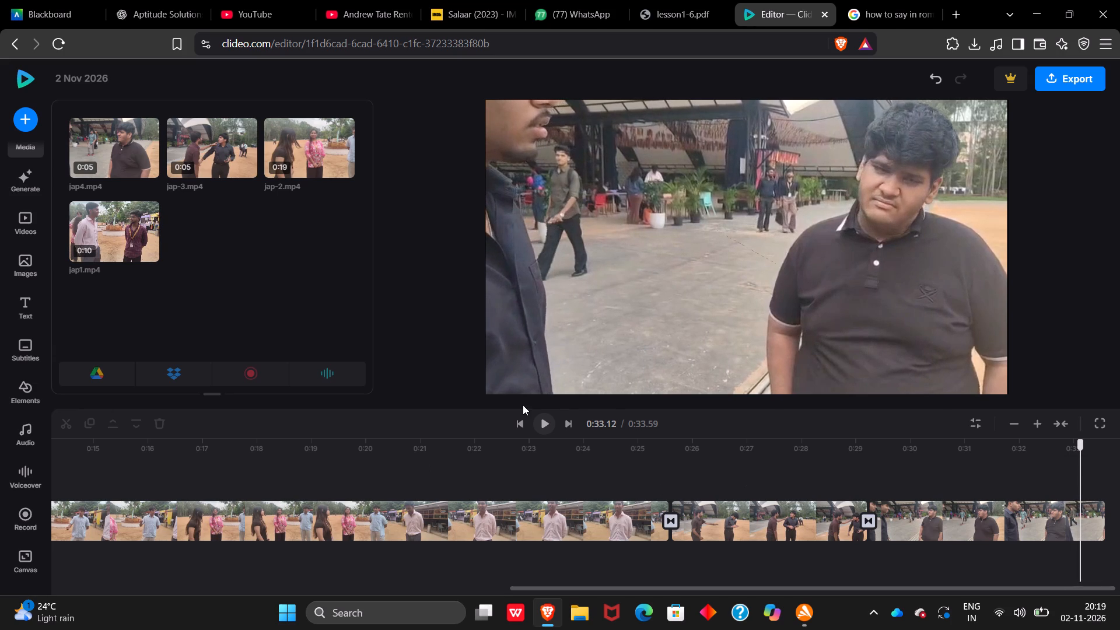
pyautogui.click(1000, 506)
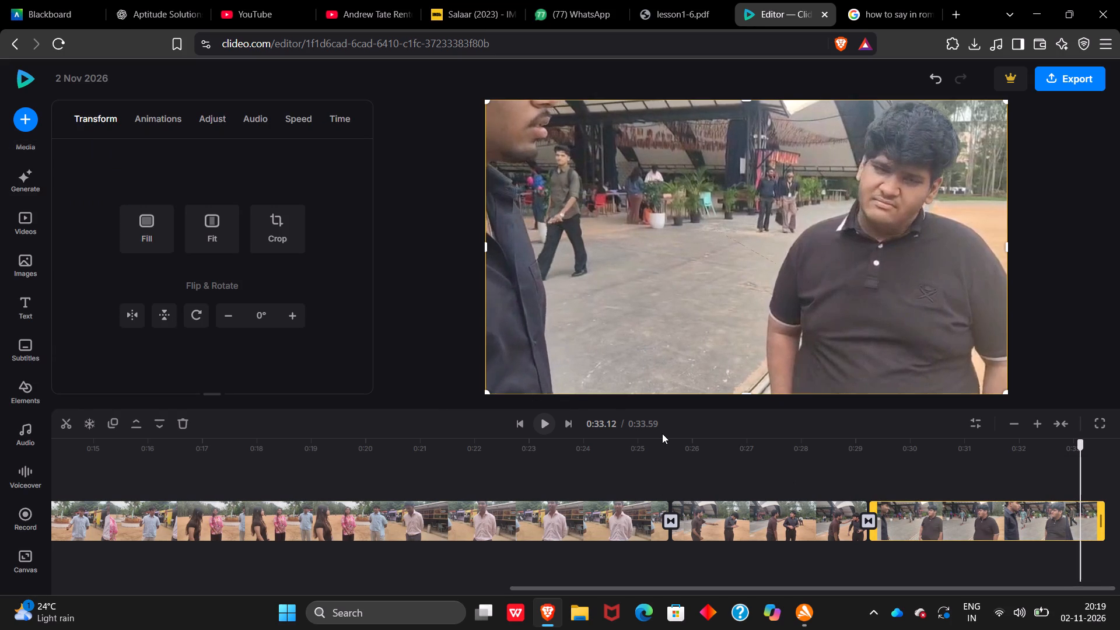
pyautogui.click(66, 430)
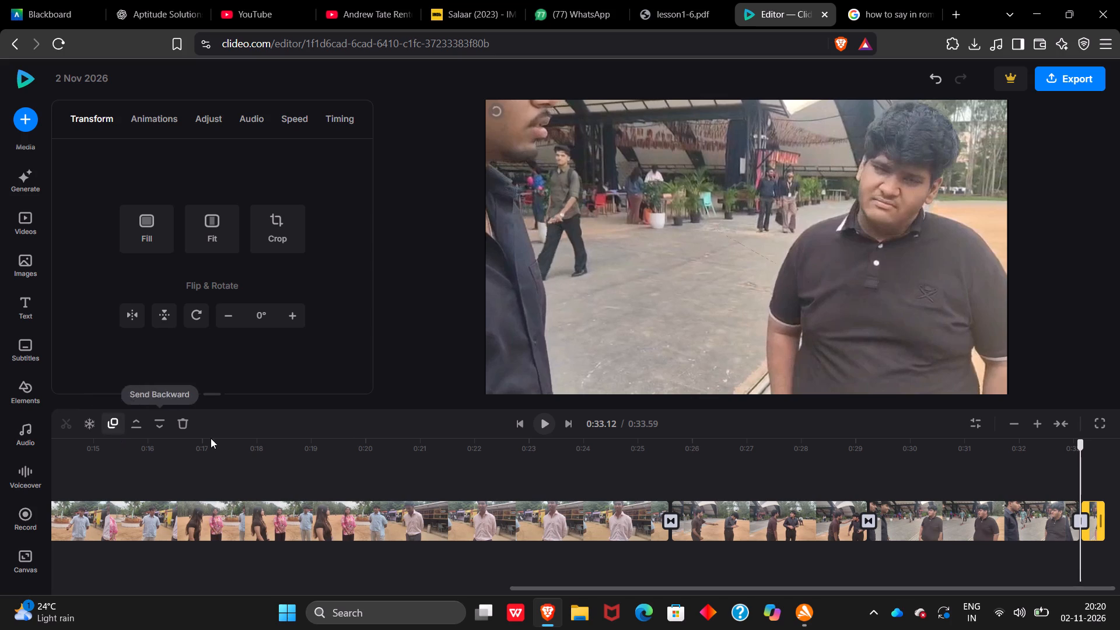
pyautogui.click(189, 430)
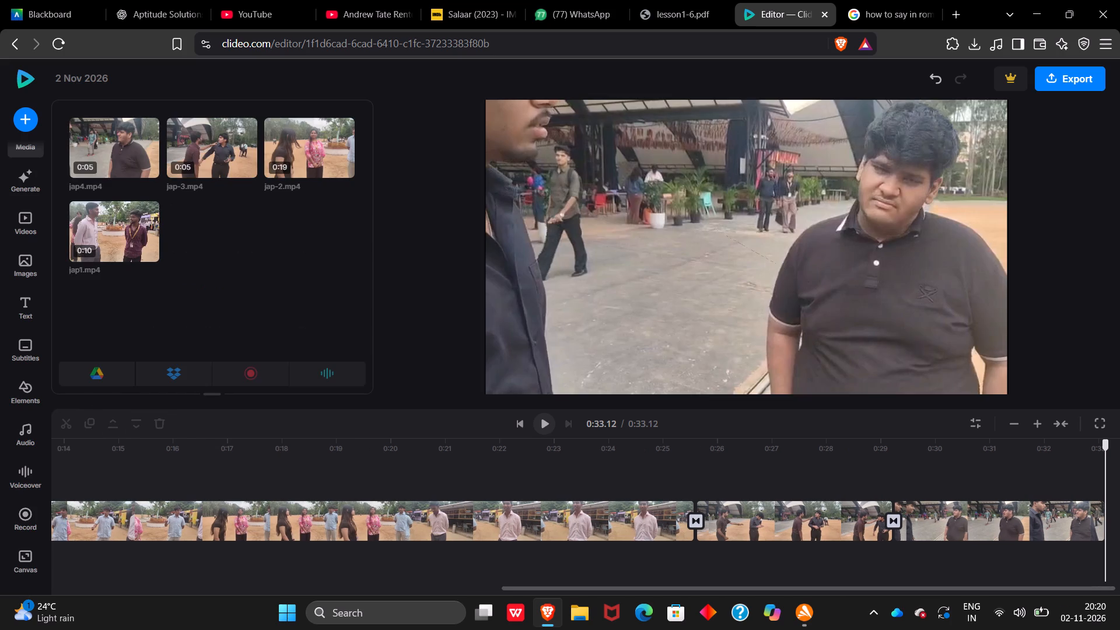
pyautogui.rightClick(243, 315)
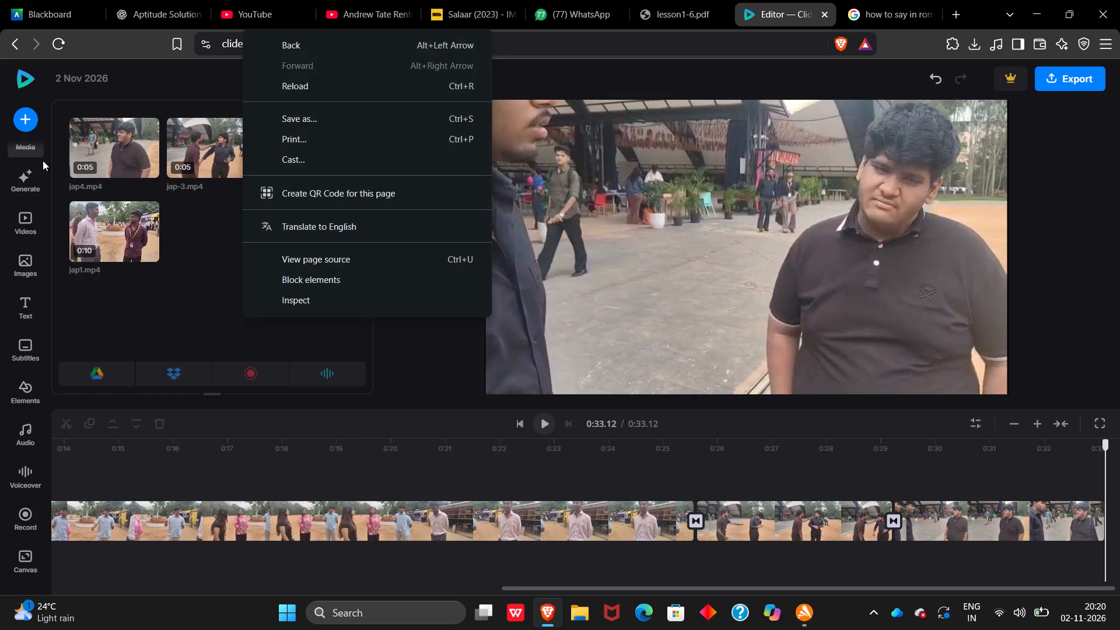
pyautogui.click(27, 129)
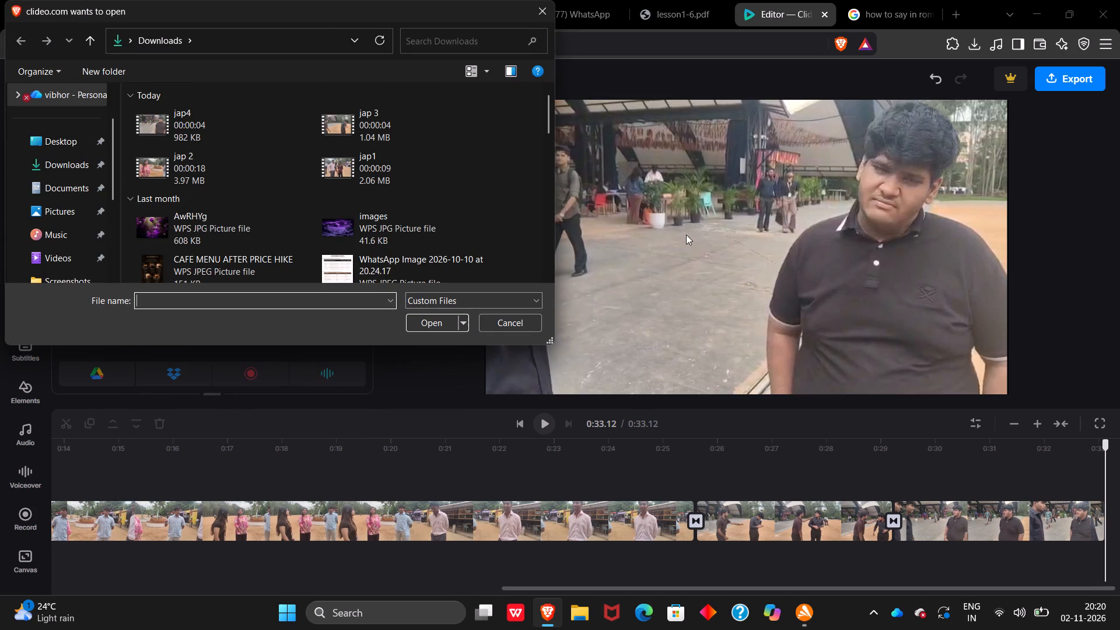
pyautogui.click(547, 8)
# Switch to the lesson1-6.pdf document.
pyautogui.click(701, 8)
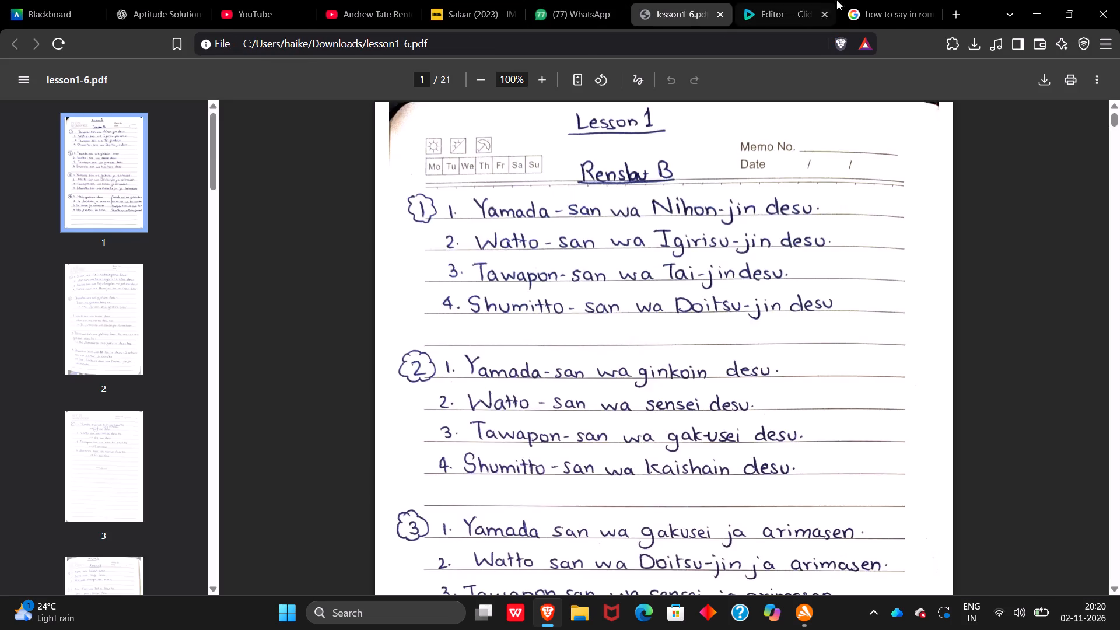
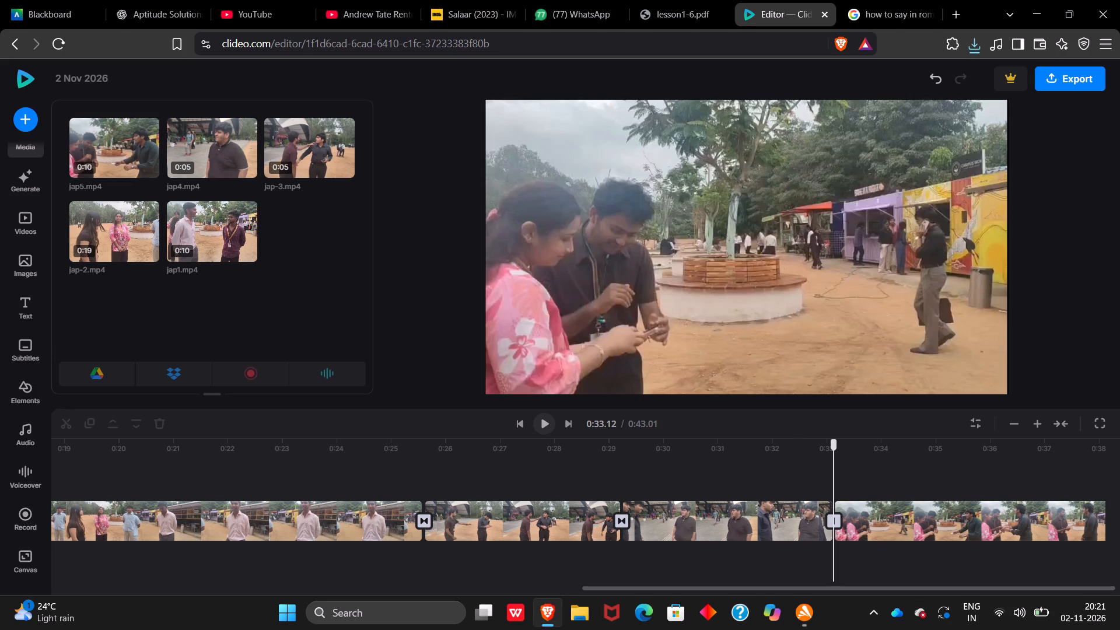
# Apply a Crossfade transition between the jap4 clip and the jap5 clip.
pyautogui.click(832, 521)
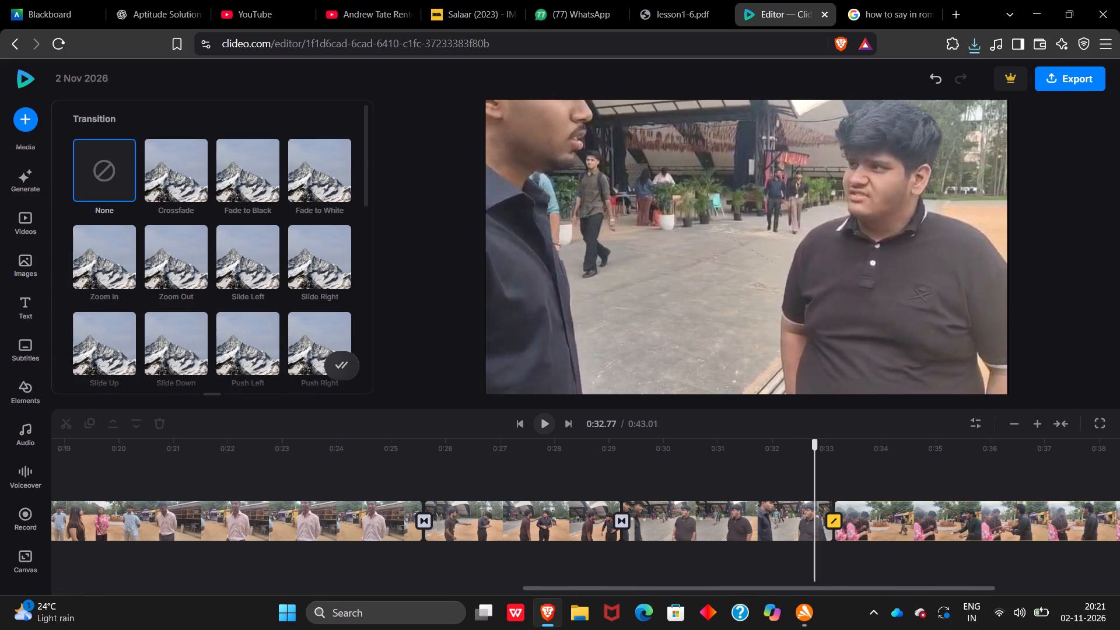
pyautogui.click(838, 522)
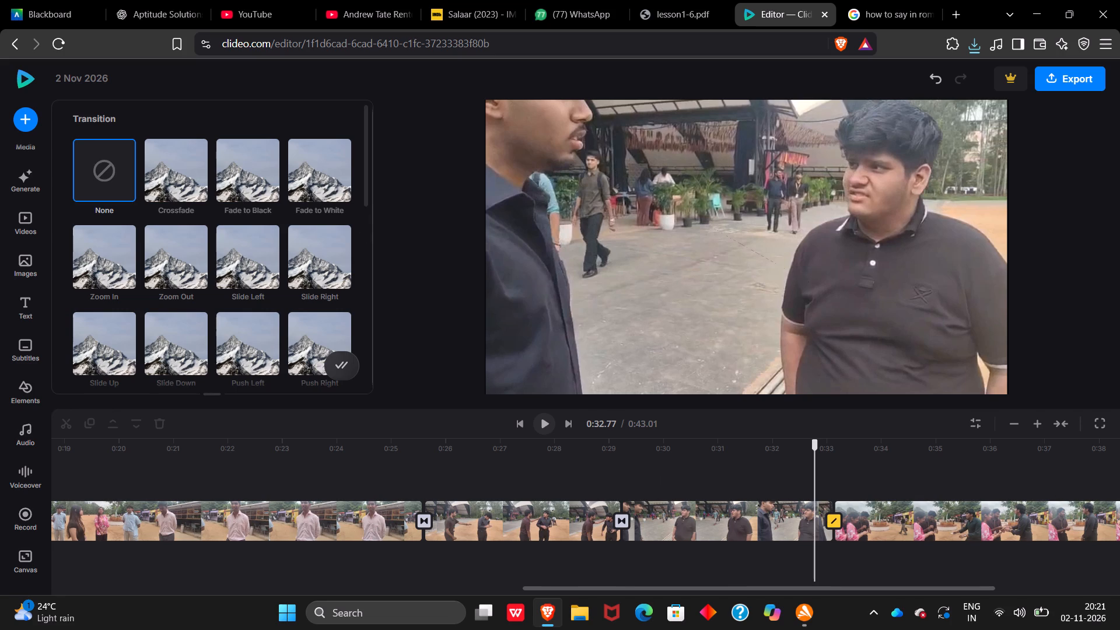
pyautogui.click(179, 172)
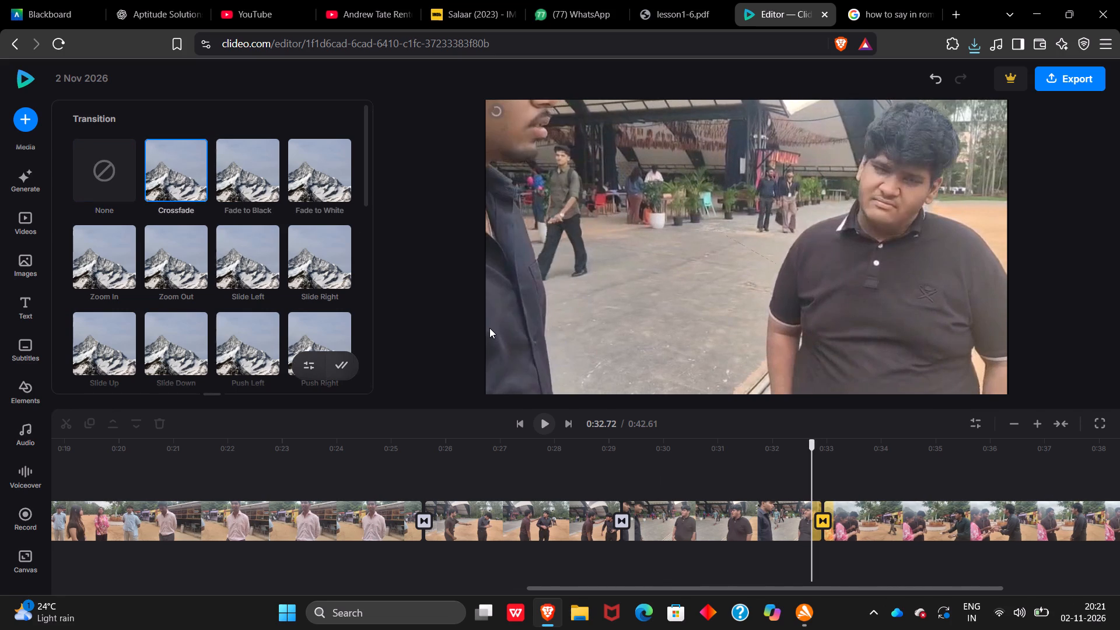
# Play the video from the crossfade through jap5, and continue previewing from the start of the timeline.
pyautogui.press('space')
pyautogui.click(546, 433)
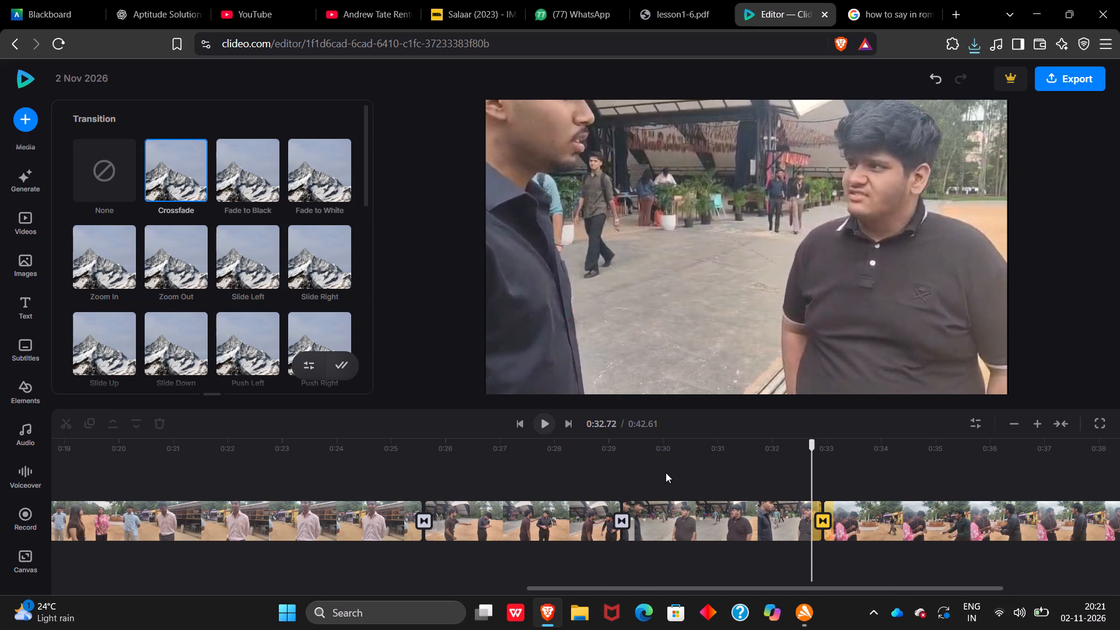
pyautogui.press('space')
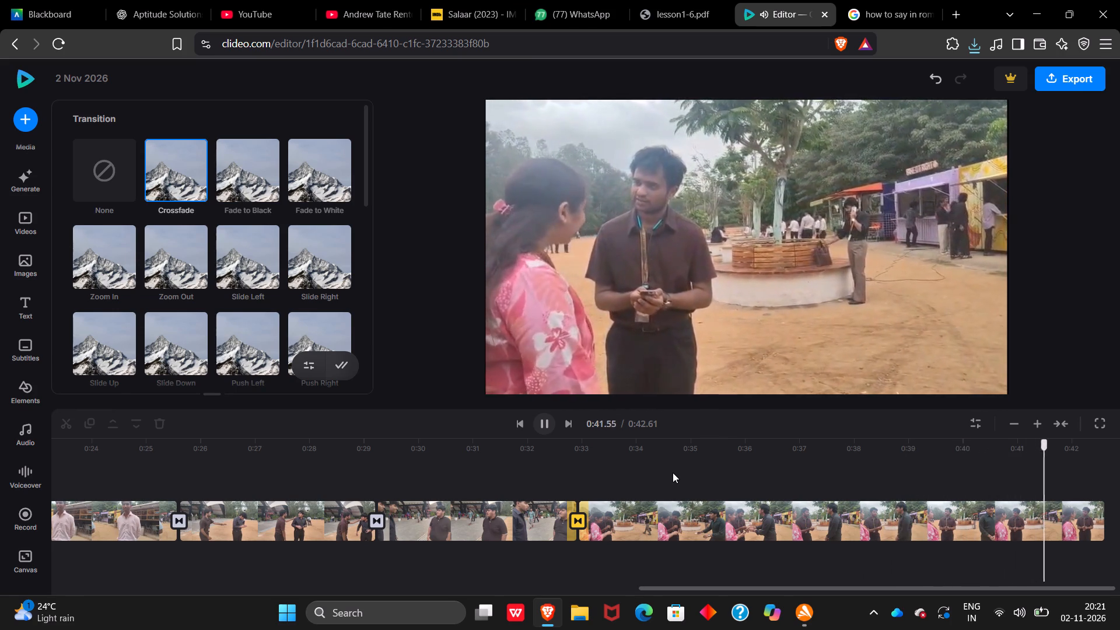
pyautogui.press('space')
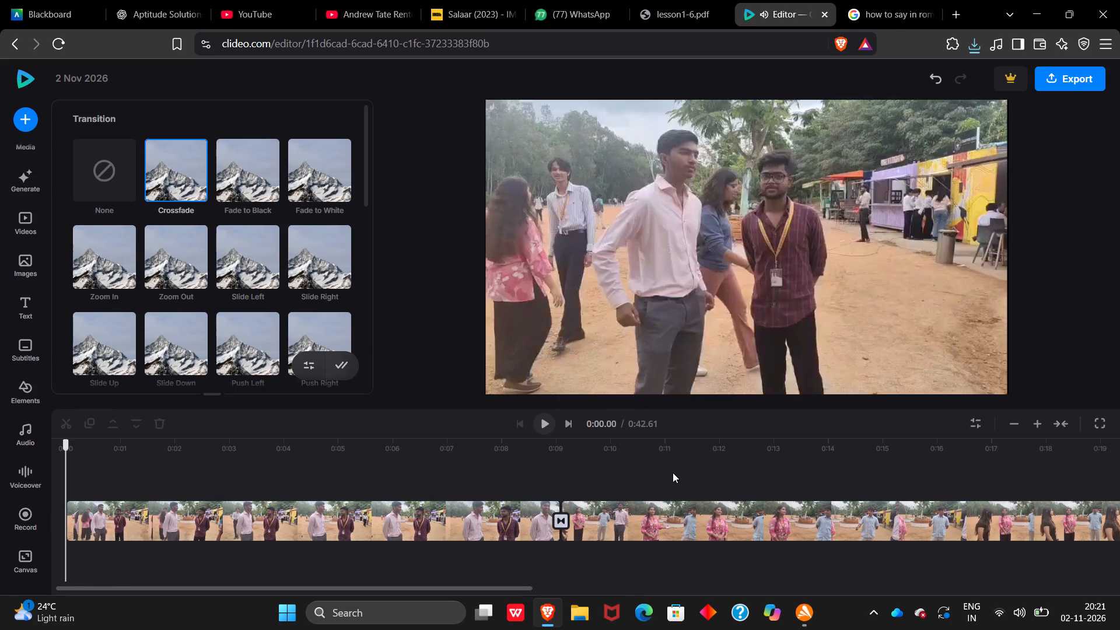
pyautogui.hscroll(-10, 673, 473)
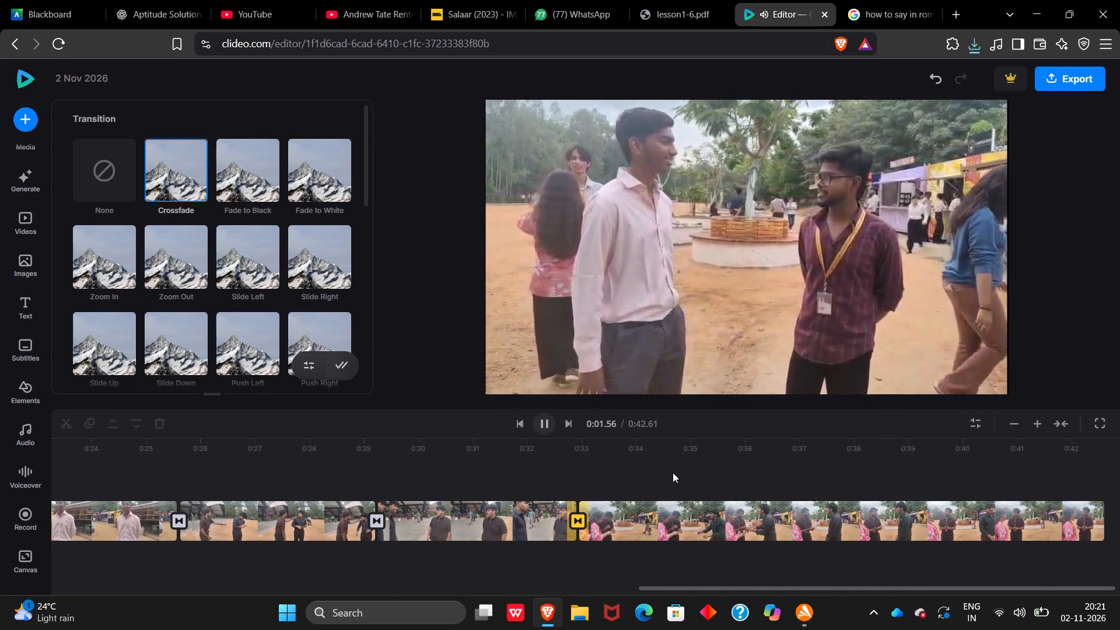
pyautogui.hscroll(-1, 935, 466)
pyautogui.press('space')
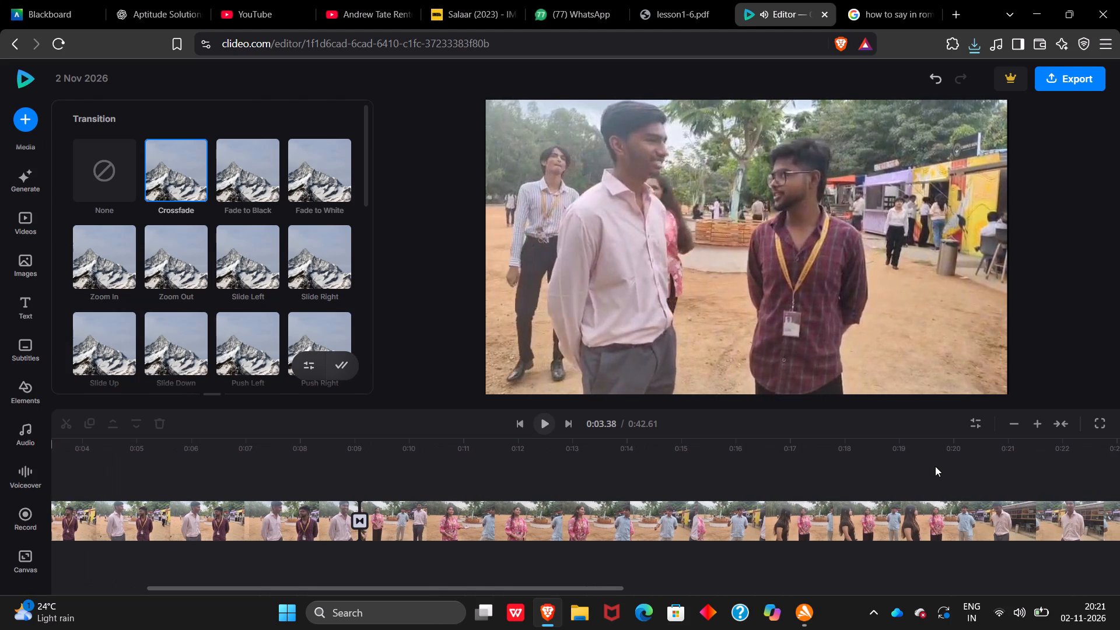
pyautogui.press('space')
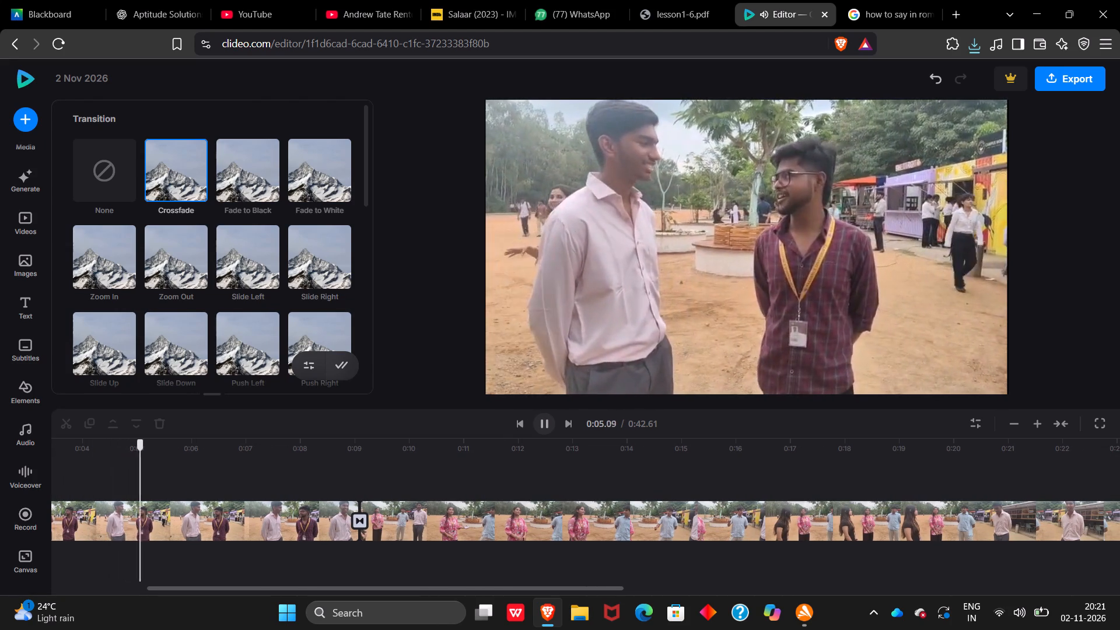
# Scrub to the end of the timeline and examine the last second of jap5 to find a suitable cut point.
pyautogui.moveTo(194, 449); pyautogui.dragTo(1118, 594)
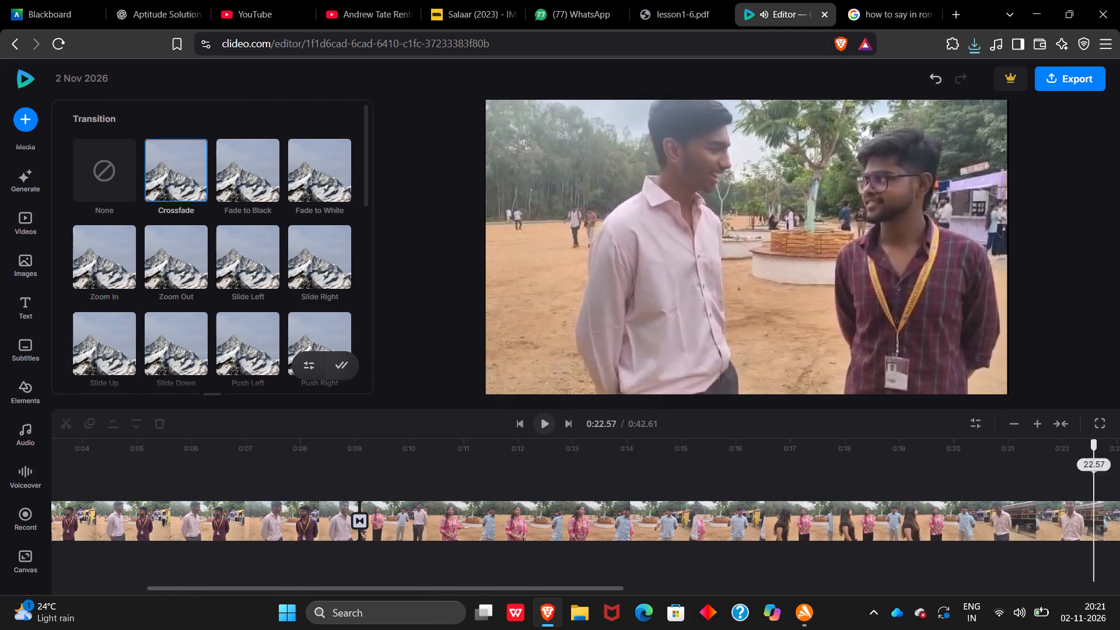
pyautogui.moveTo(1118, 594); pyautogui.dragTo(893, 571)
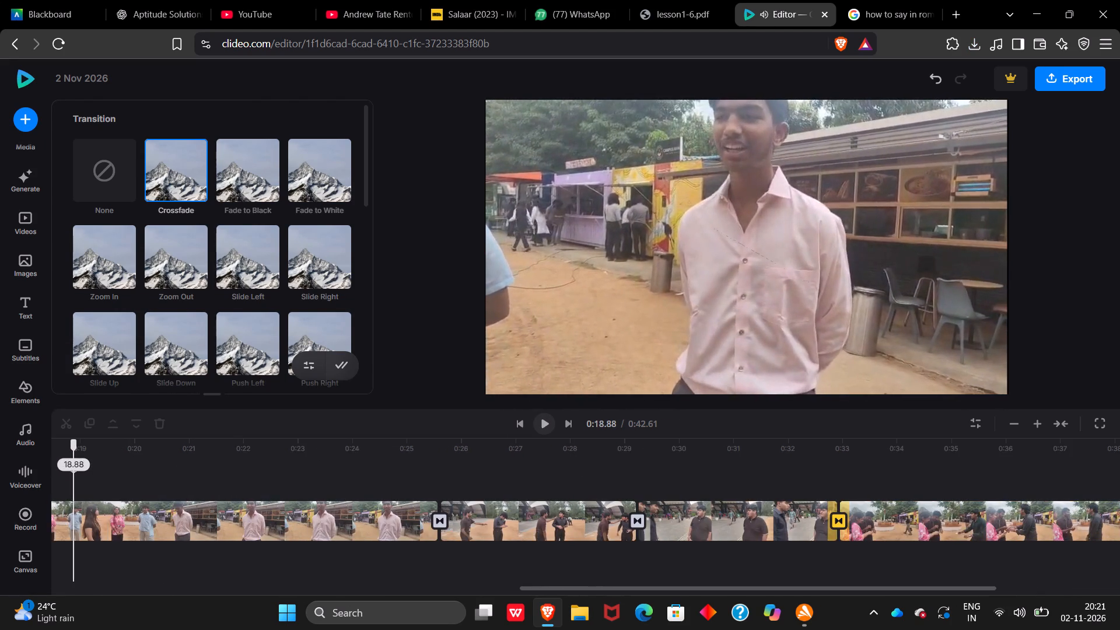
pyautogui.moveTo(893, 571); pyautogui.dragTo(1099, 615)
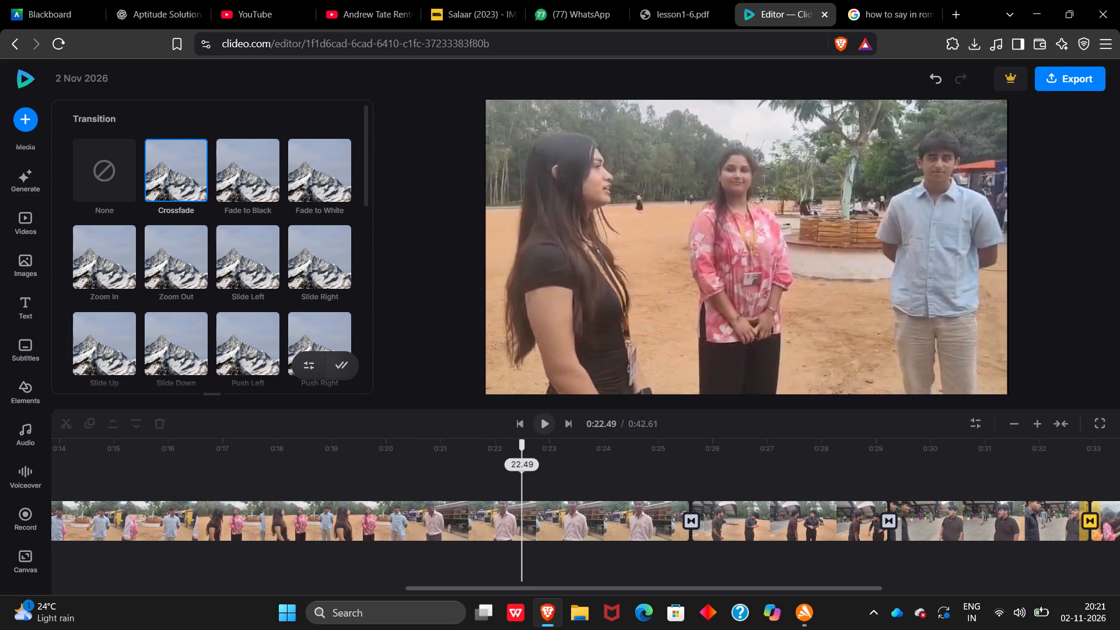
pyautogui.moveTo(1099, 615); pyautogui.dragTo(1119, 629)
pyautogui.moveTo(868, 584); pyautogui.dragTo(932, 575)
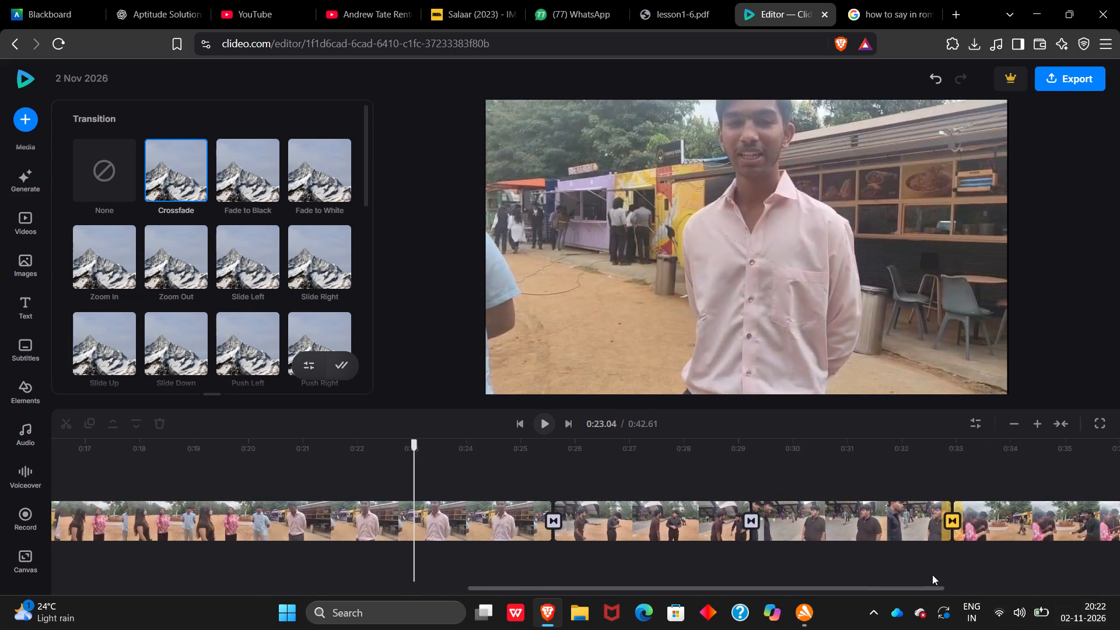
pyautogui.moveTo(932, 575); pyautogui.dragTo(1119, 568)
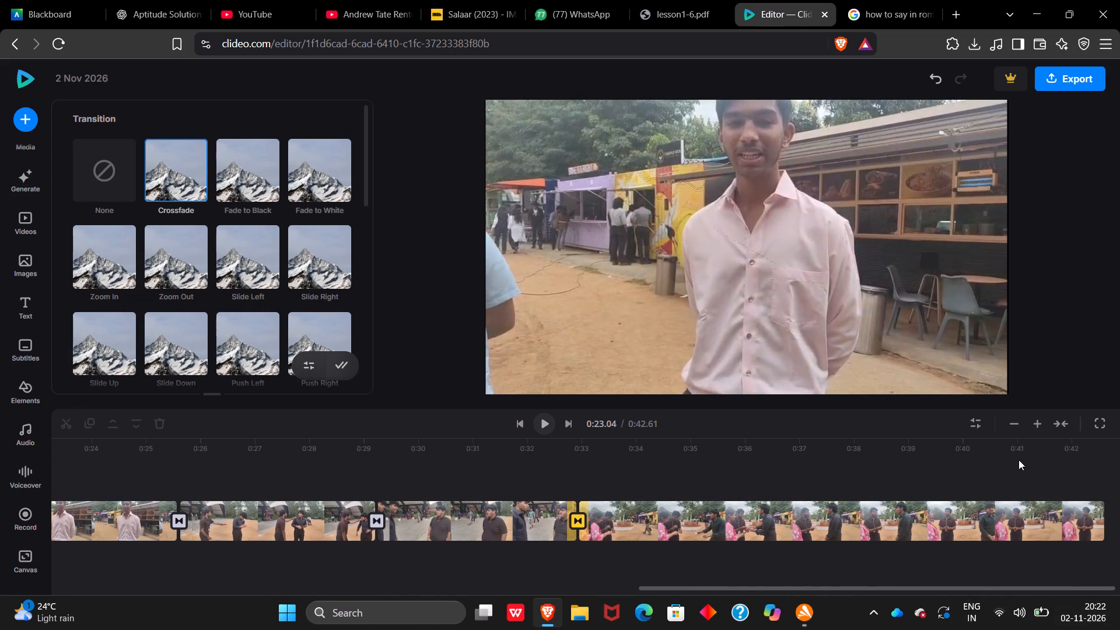
pyautogui.click(1019, 460)
pyautogui.click(1057, 460)
pyautogui.click(1071, 463)
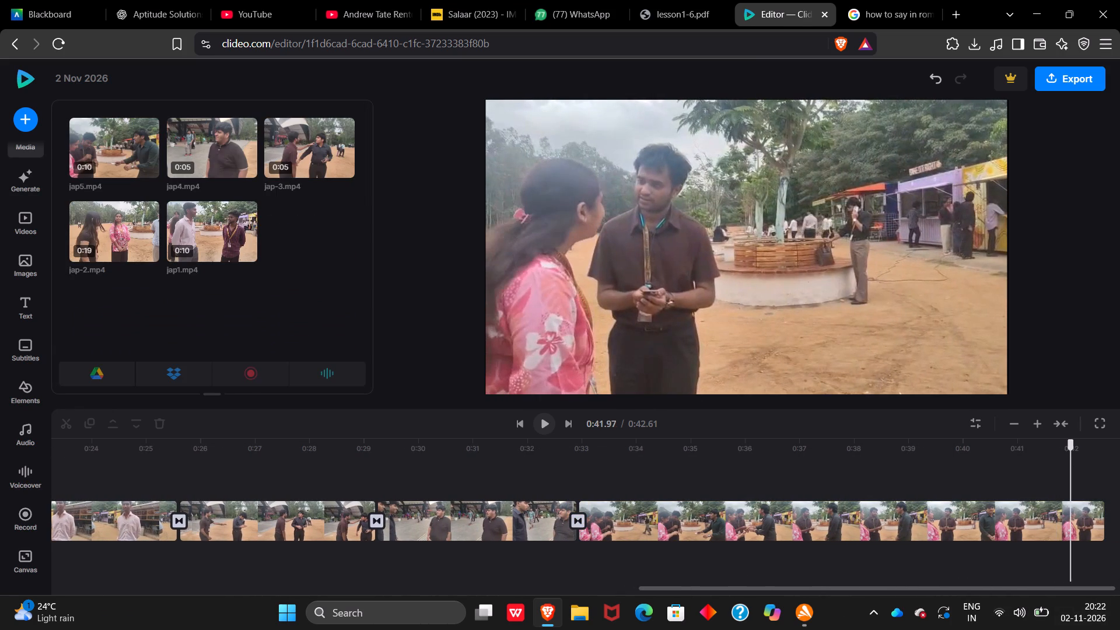
pyautogui.click(1095, 461)
pyautogui.click(1079, 459)
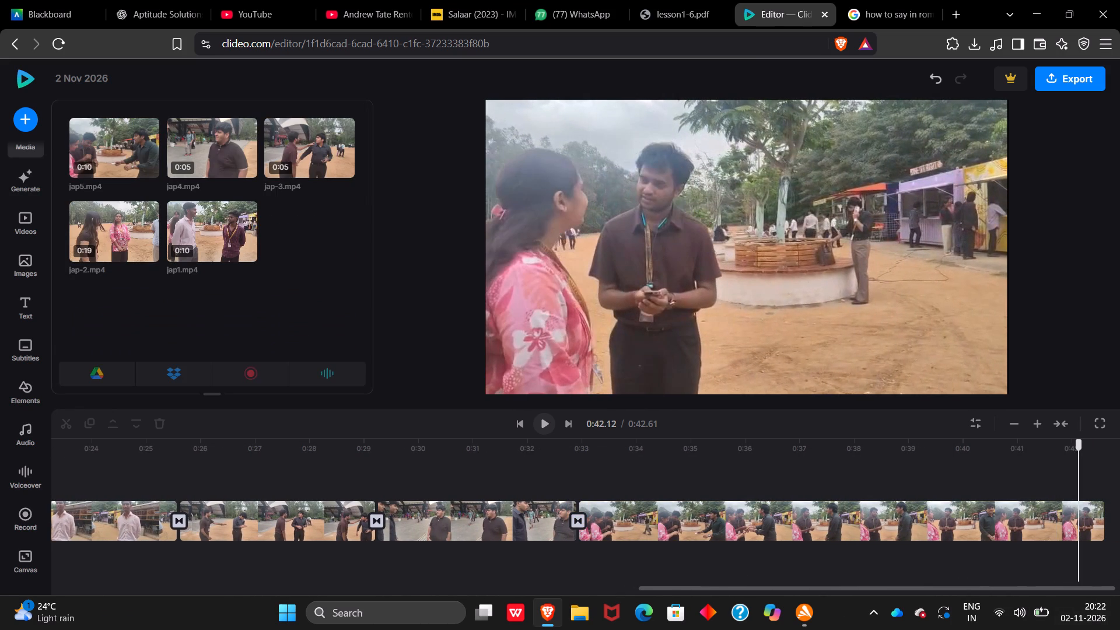
pyautogui.click(1084, 459)
pyautogui.click(1100, 459)
pyautogui.click(1087, 457)
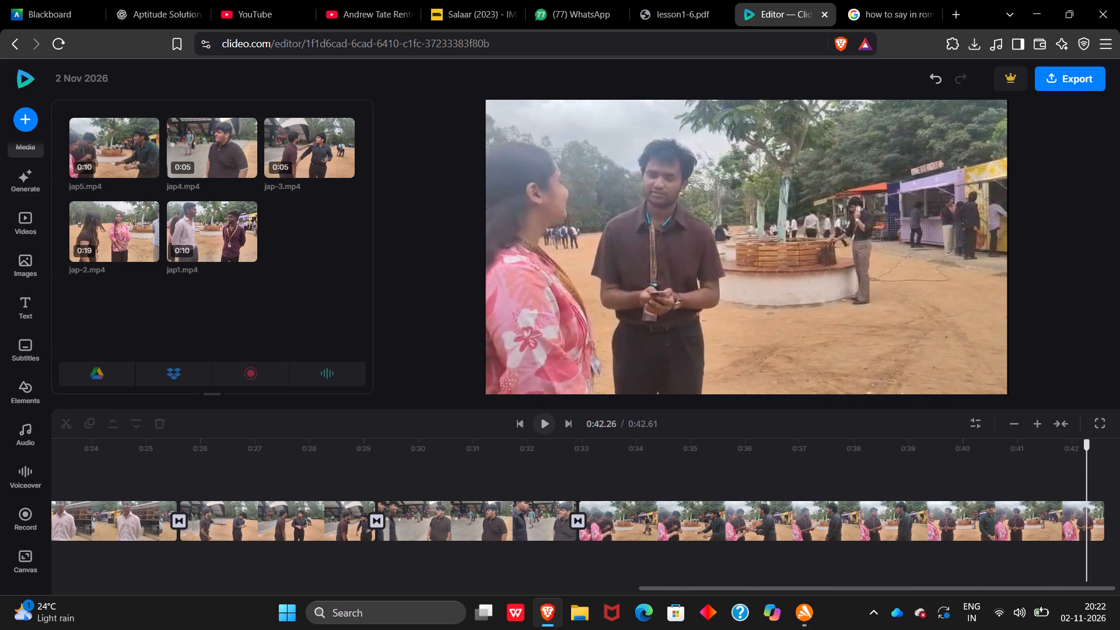
pyautogui.press('space')
pyautogui.press('space')
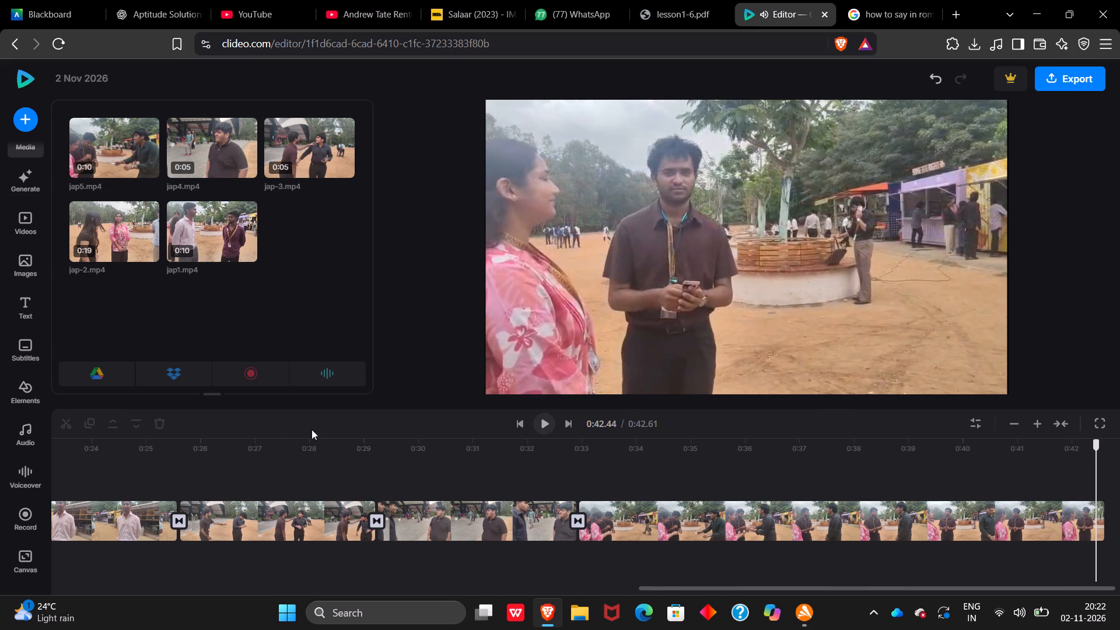
# Split the jap5 clip at 0:42.33 and delete the short leftover piece after the cut.
pyautogui.click(957, 505)
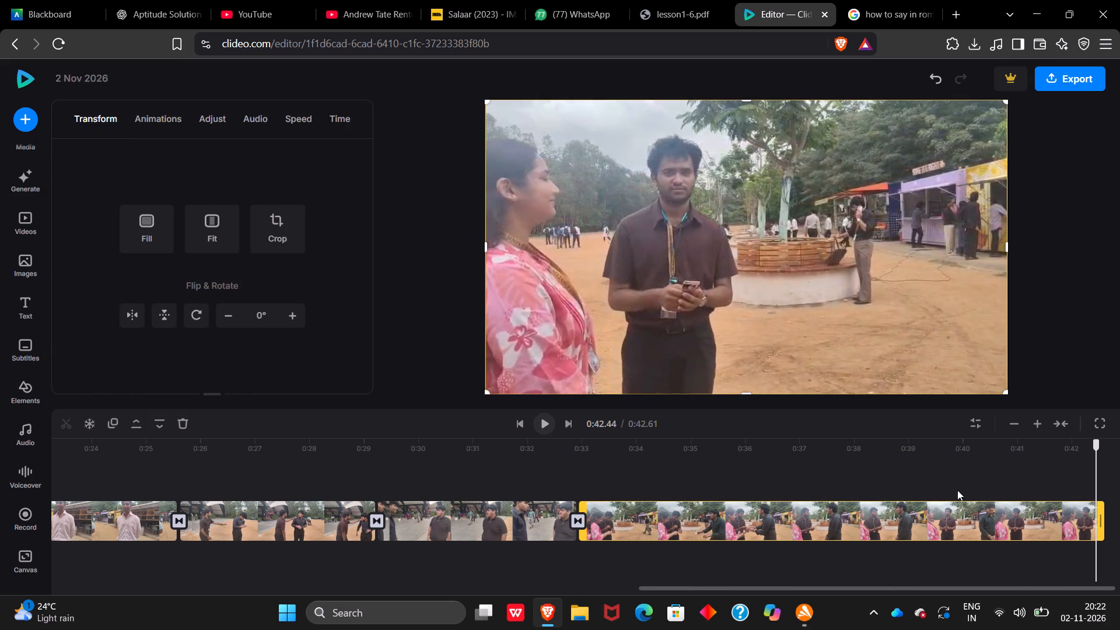
pyautogui.moveTo(1094, 447); pyautogui.dragTo(1088, 447)
pyautogui.click(72, 426)
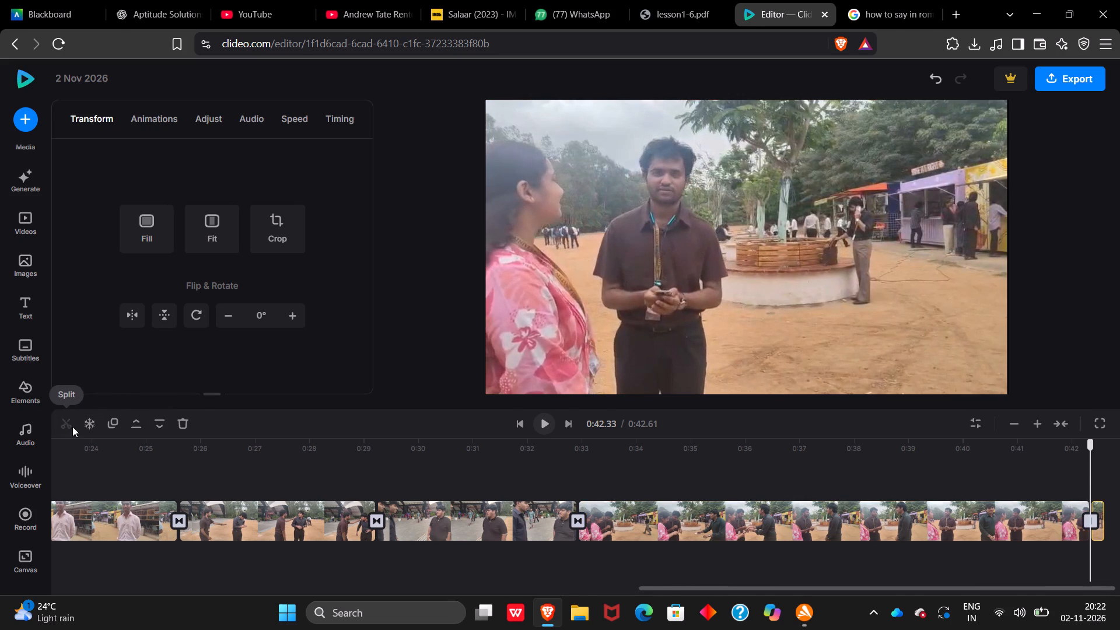
pyautogui.click(184, 428)
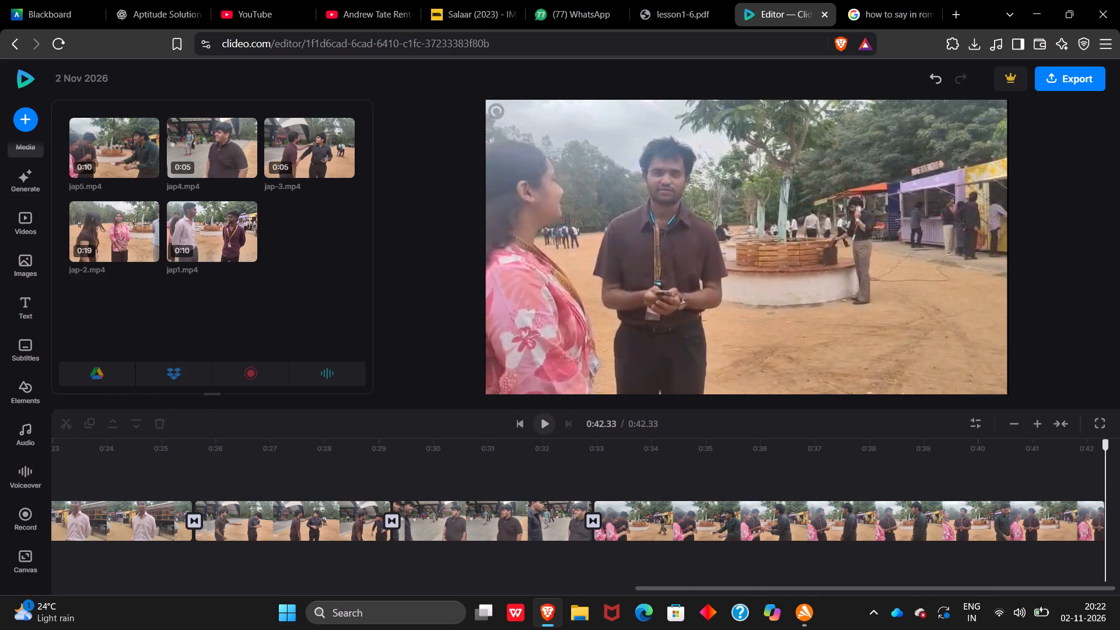
# Move the playhead back to about 0:41.69 to review the trimmed end of jap5.
pyautogui.moveTo(1109, 453); pyautogui.dragTo(1074, 456)
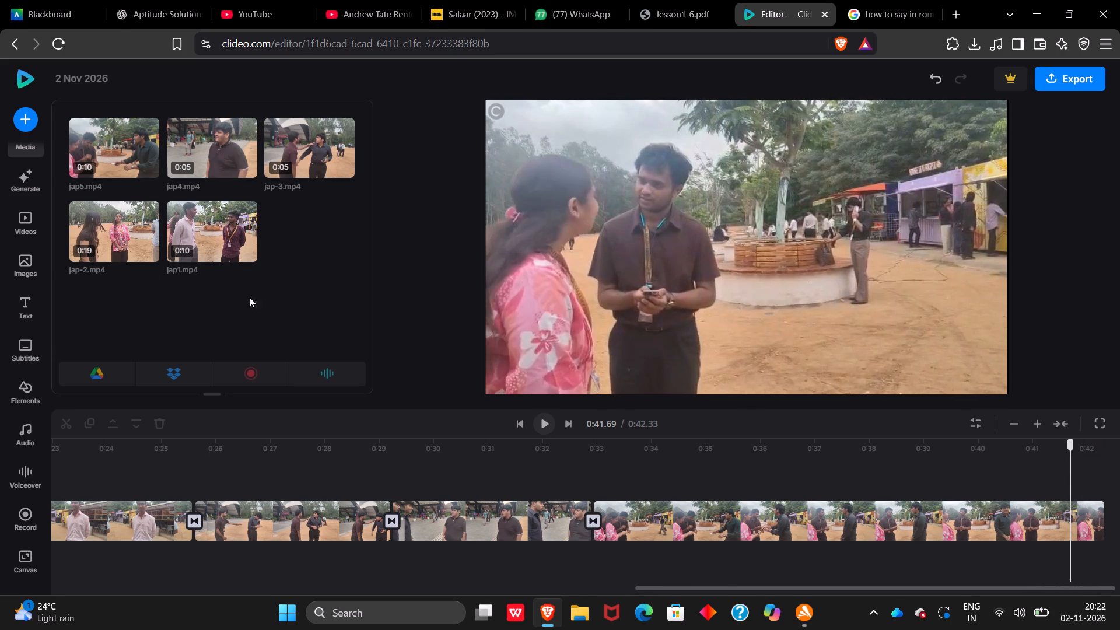
# Minimise the browser window.
pyautogui.click(544, 616)
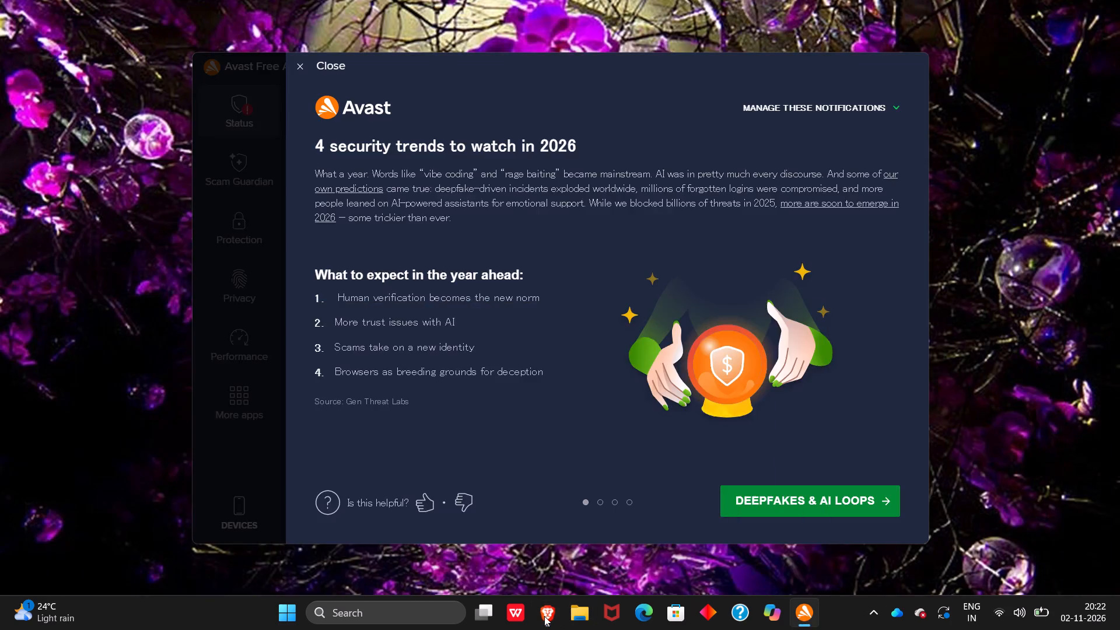
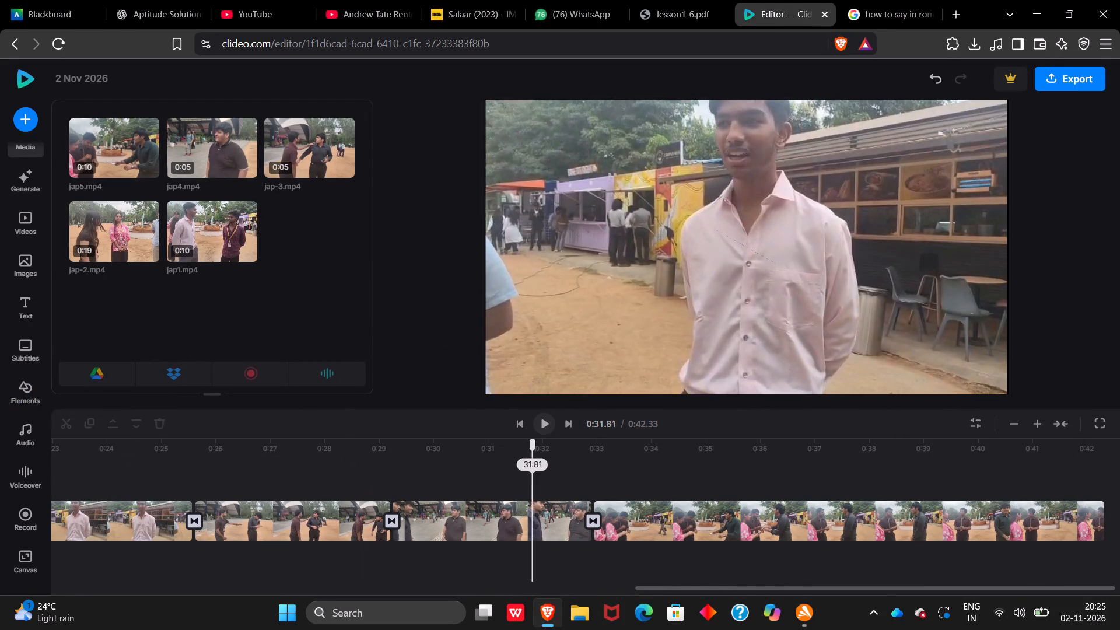
# Play back the jap4 clip and its crossfade into the start of jap5.
pyautogui.moveTo(535, 450); pyautogui.dragTo(412, 453)
pyautogui.press('space')
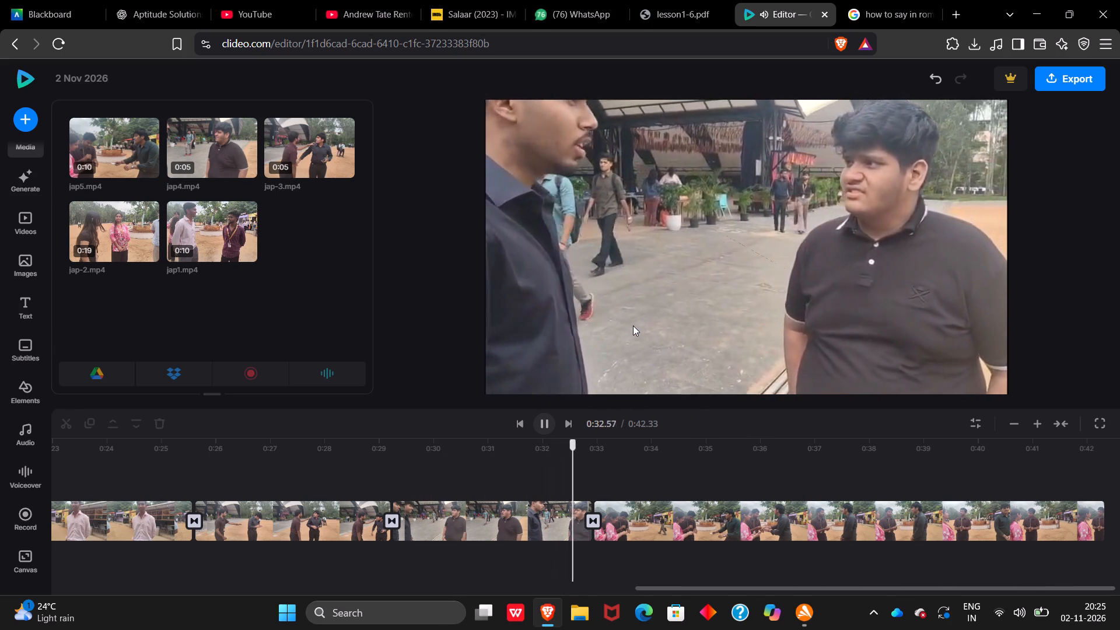
pyautogui.press('space')
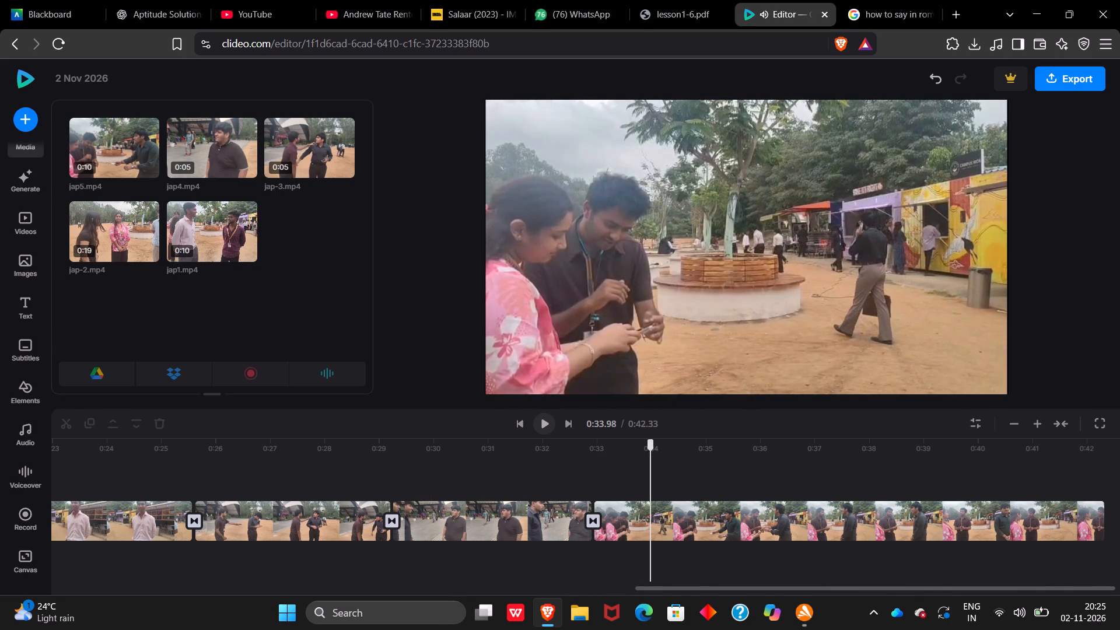
# Import jap6.mp4 from the Downloads folder into the project.
pyautogui.click(32, 135)
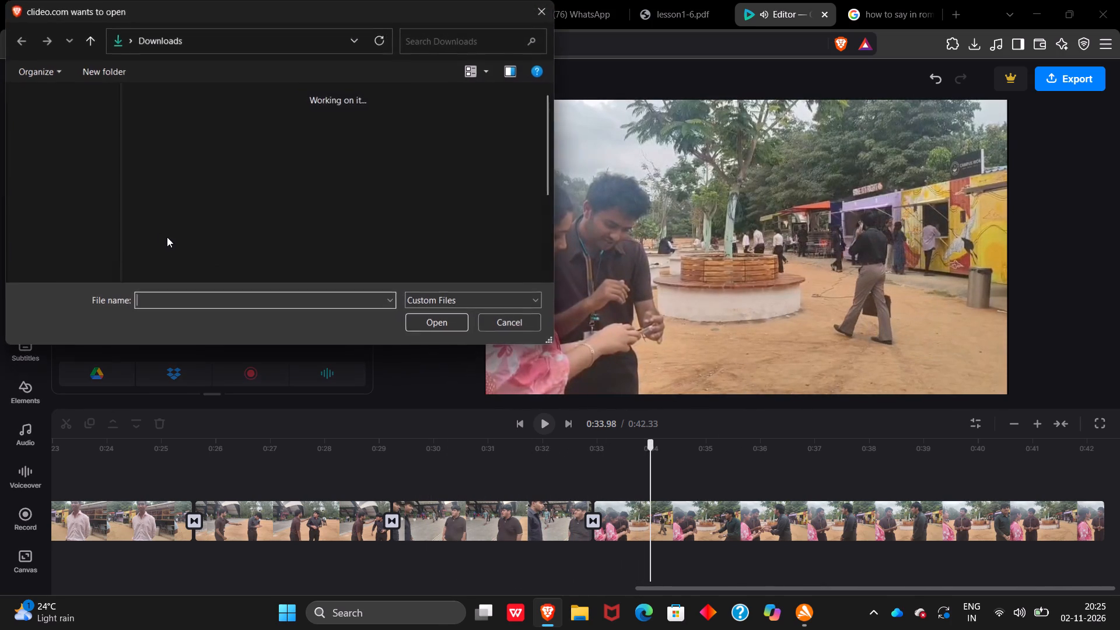
pyautogui.doubleClick(211, 137)
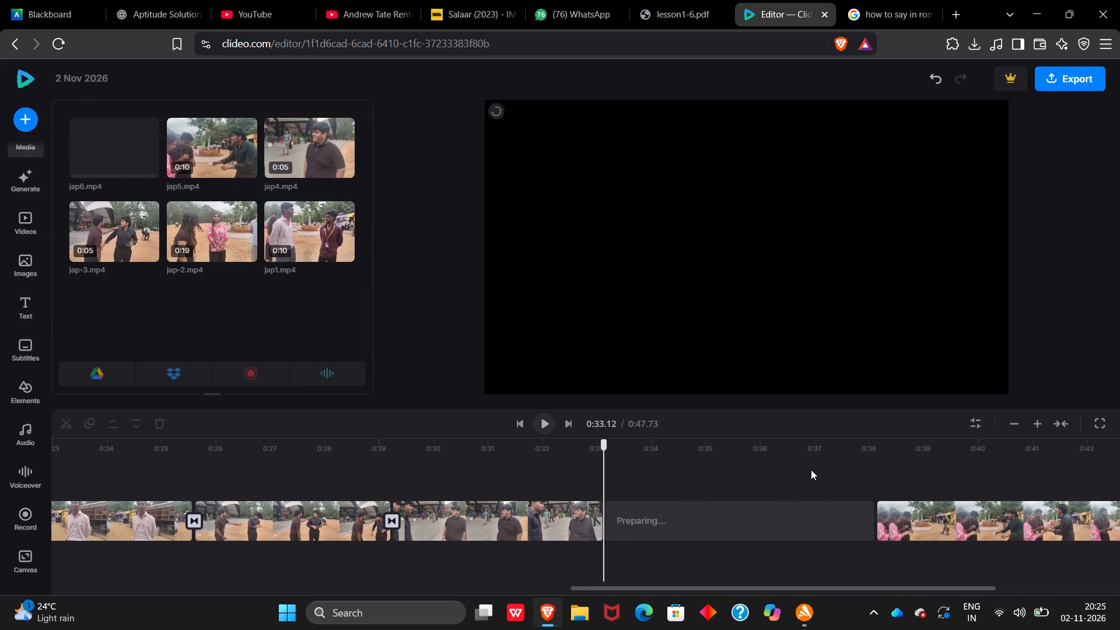
# Move the jap6 clip from between jap4 and jap5 to the end of the main track, after jap5.
pyautogui.moveTo(691, 509); pyautogui.dragTo(794, 508)
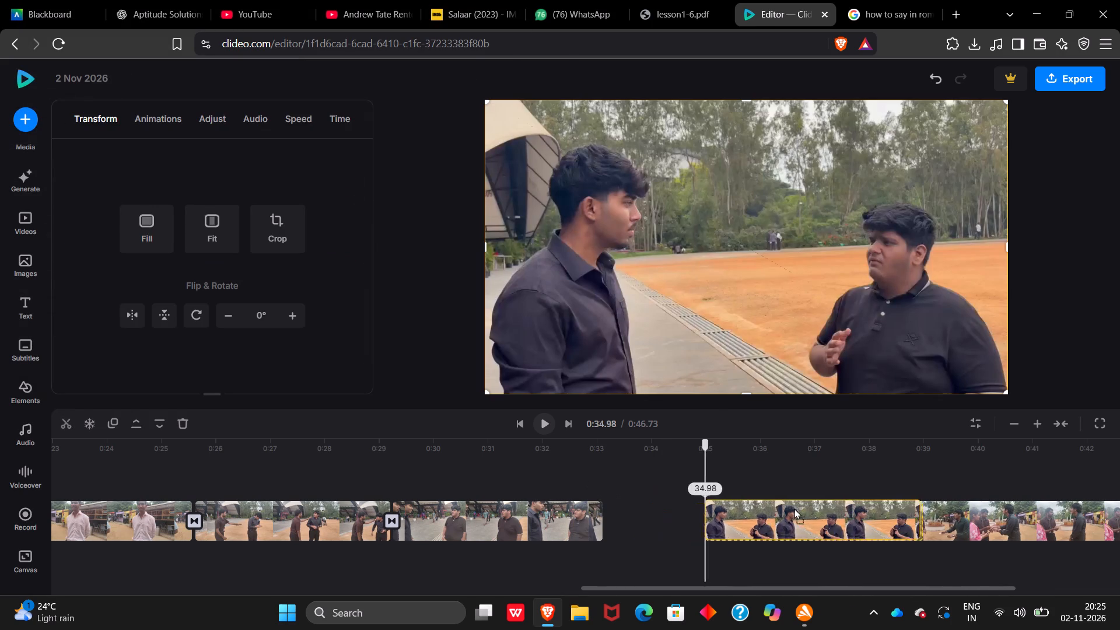
pyautogui.moveTo(794, 508); pyautogui.dragTo(1119, 530)
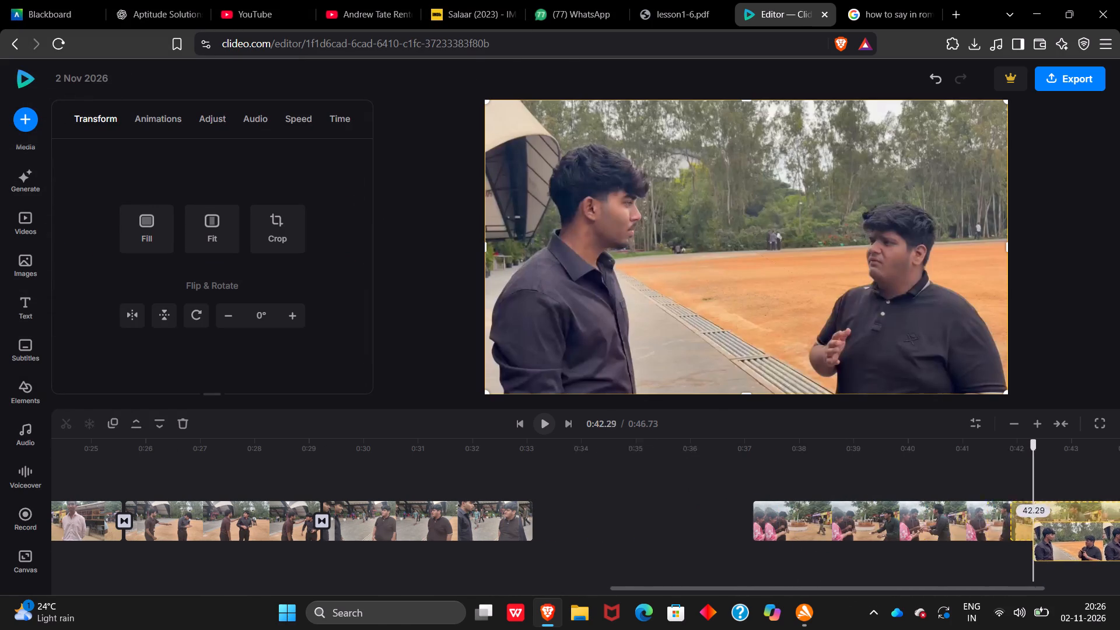
pyautogui.moveTo(1119, 530); pyautogui.dragTo(537, 553)
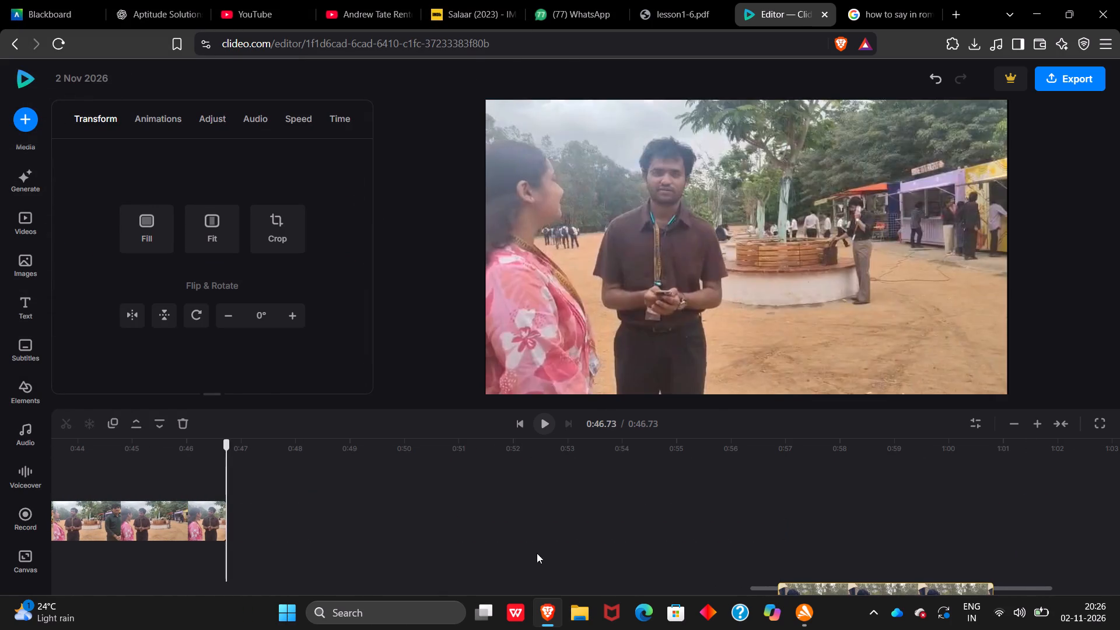
pyautogui.moveTo(537, 553); pyautogui.dragTo(317, 508)
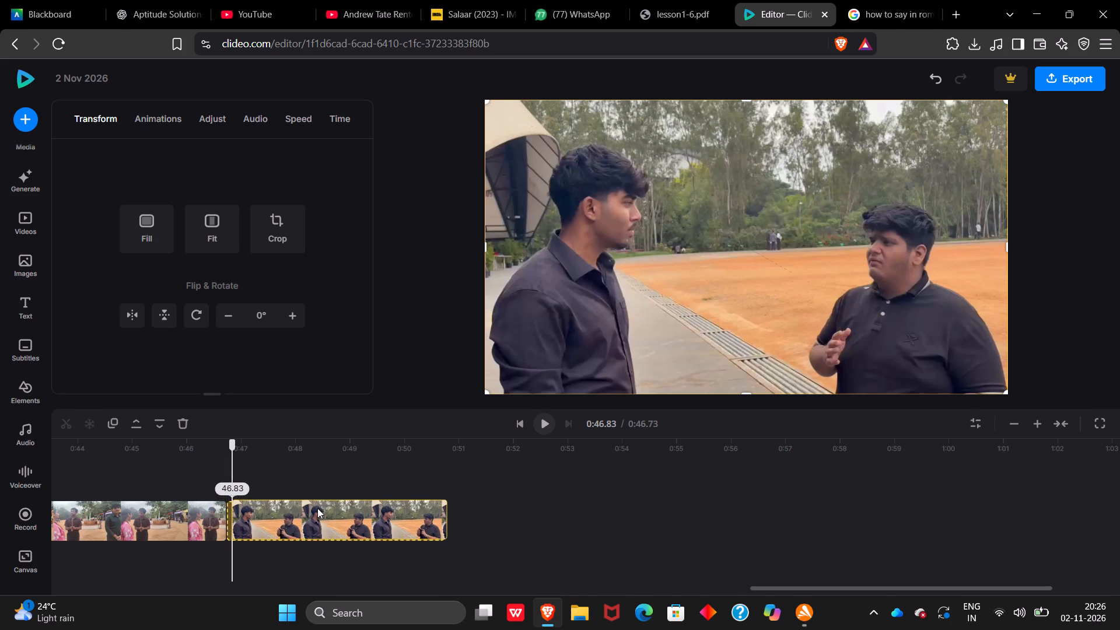
# Close the gaps on the main track by placing jap5 directly after jap4 and jap6 directly after jap5.
pyautogui.moveTo(440, 510); pyautogui.dragTo(279, 501)
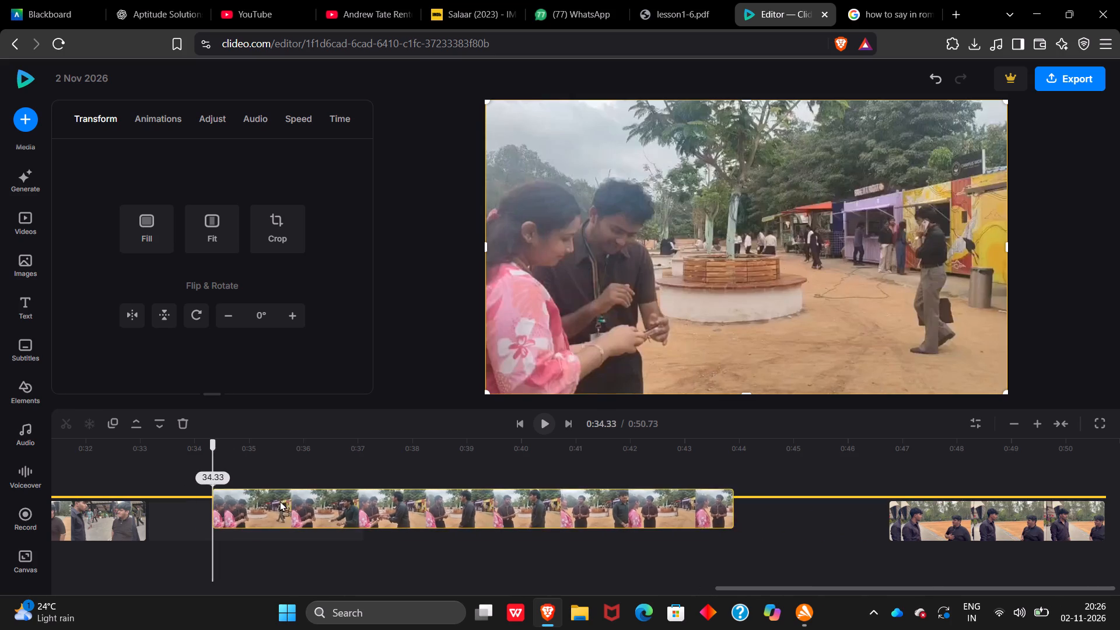
pyautogui.moveTo(279, 501); pyautogui.dragTo(225, 512)
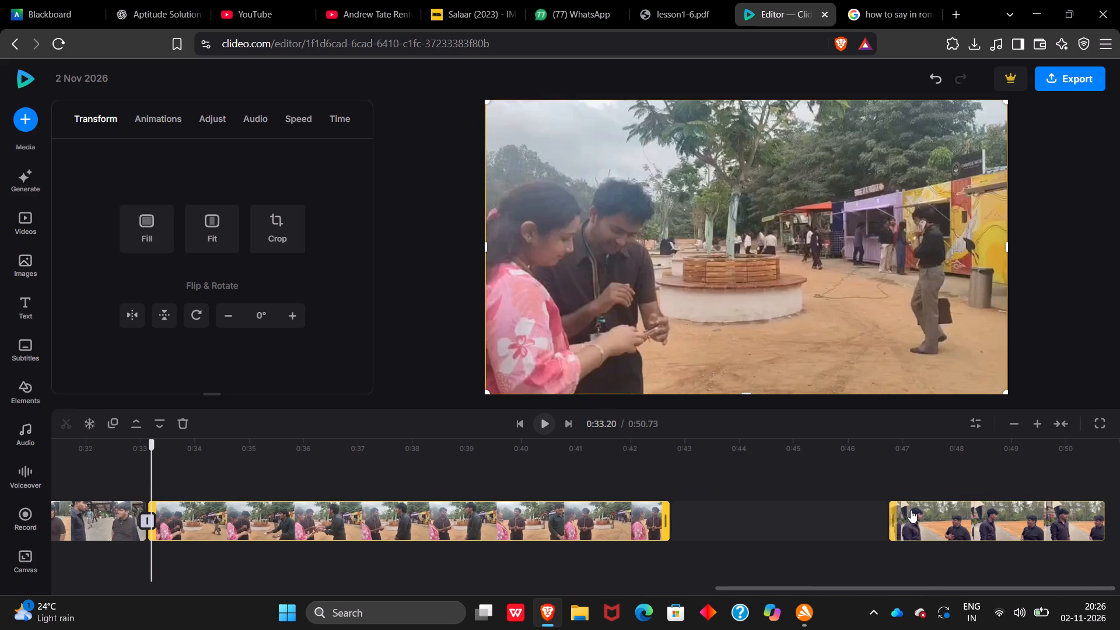
pyautogui.moveTo(915, 511); pyautogui.dragTo(698, 505)
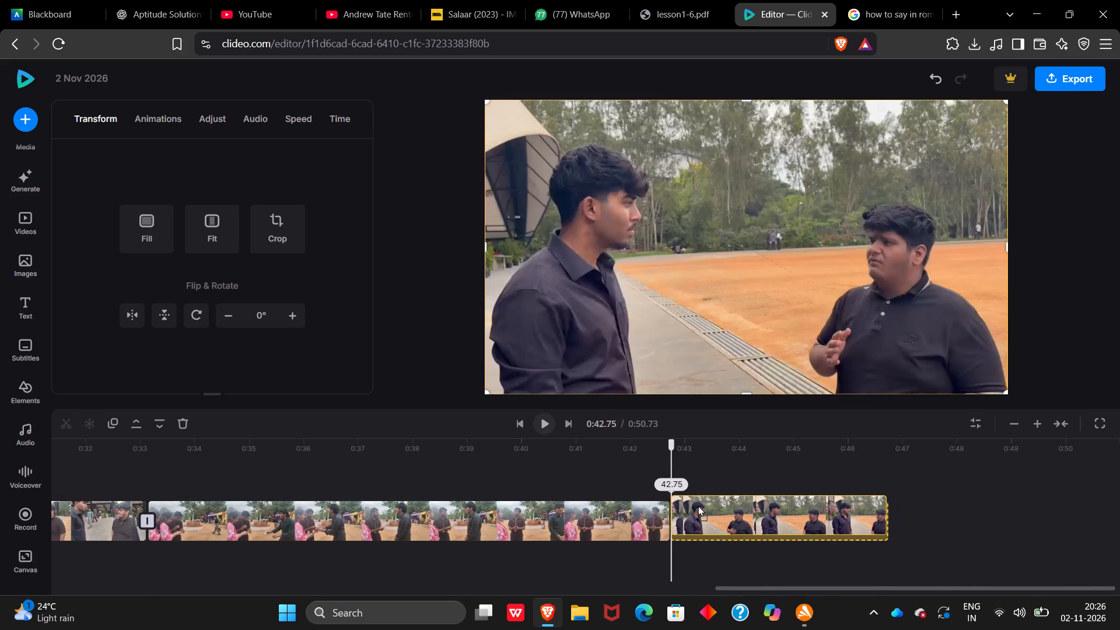
pyautogui.moveTo(698, 505); pyautogui.dragTo(696, 510)
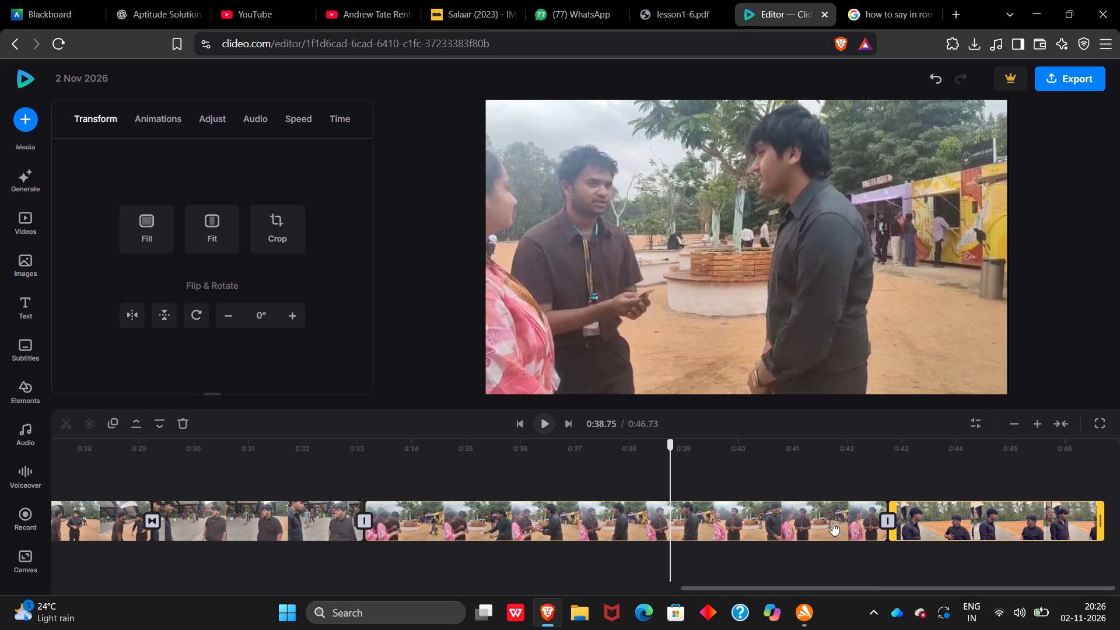
# Scrub through jap5 between its end and its start to check the footage around the joins.
pyautogui.moveTo(673, 447); pyautogui.dragTo(880, 453)
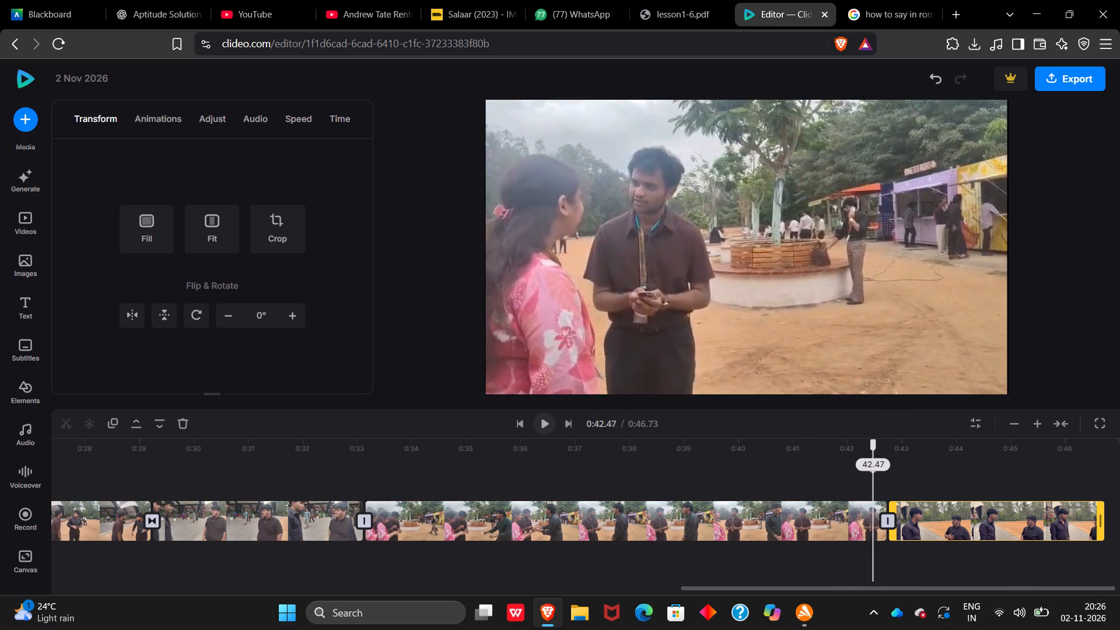
pyautogui.moveTo(880, 453); pyautogui.dragTo(752, 464)
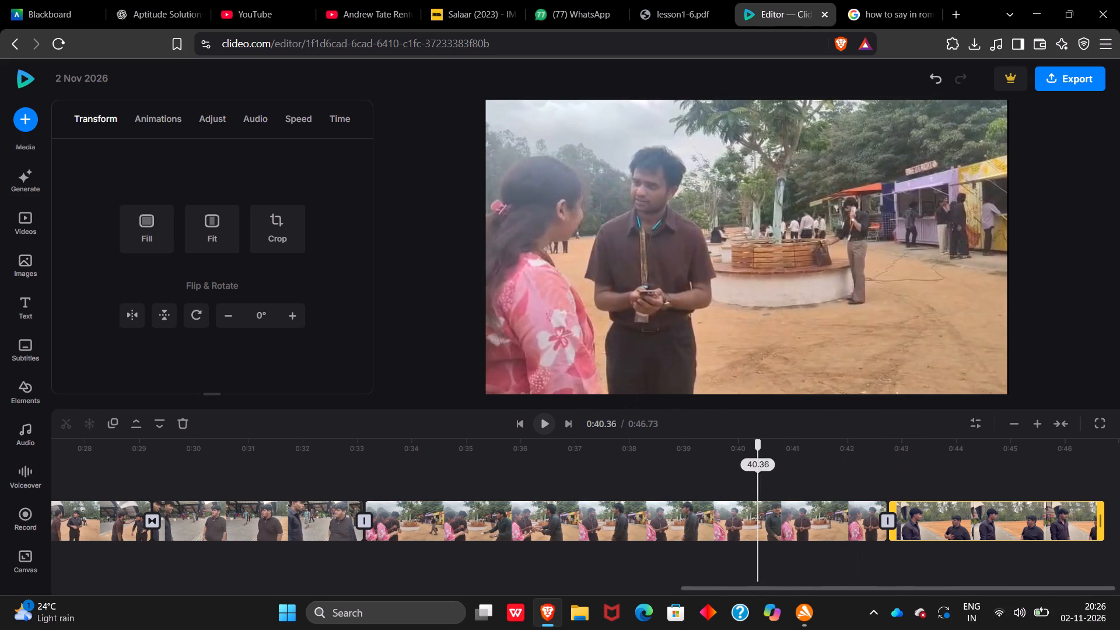
pyautogui.moveTo(752, 464); pyautogui.dragTo(514, 433)
# Apply Crossfade transitions between jap4 and jap5 and between jap5 and jap6, and play jap6 to its end.
pyautogui.click(367, 522)
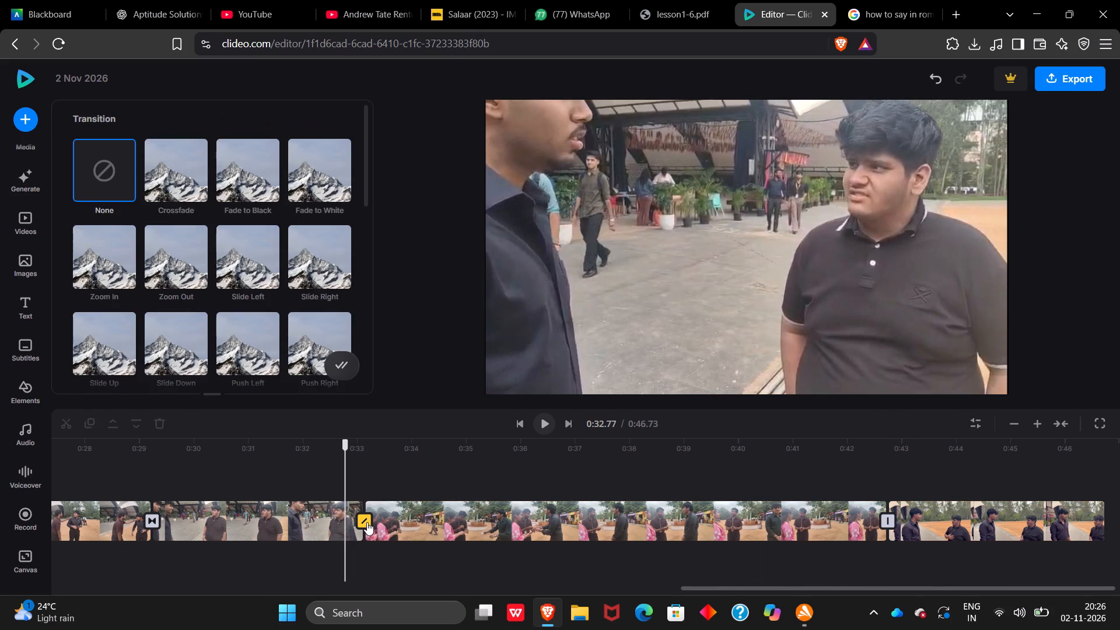
pyautogui.click(181, 194)
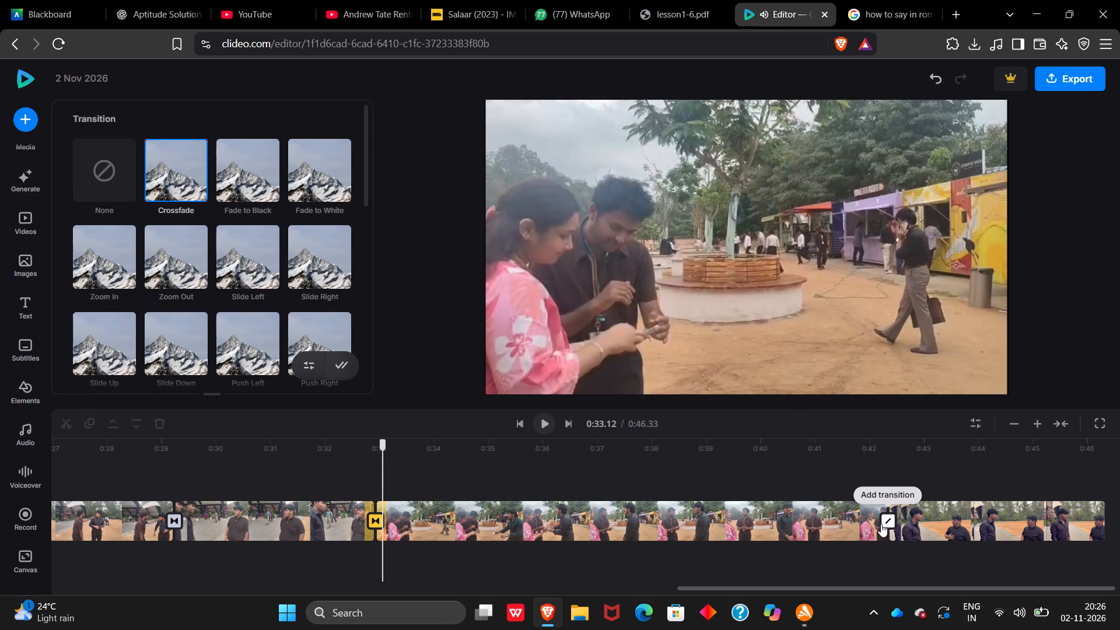
pyautogui.click(884, 521)
pyautogui.click(199, 178)
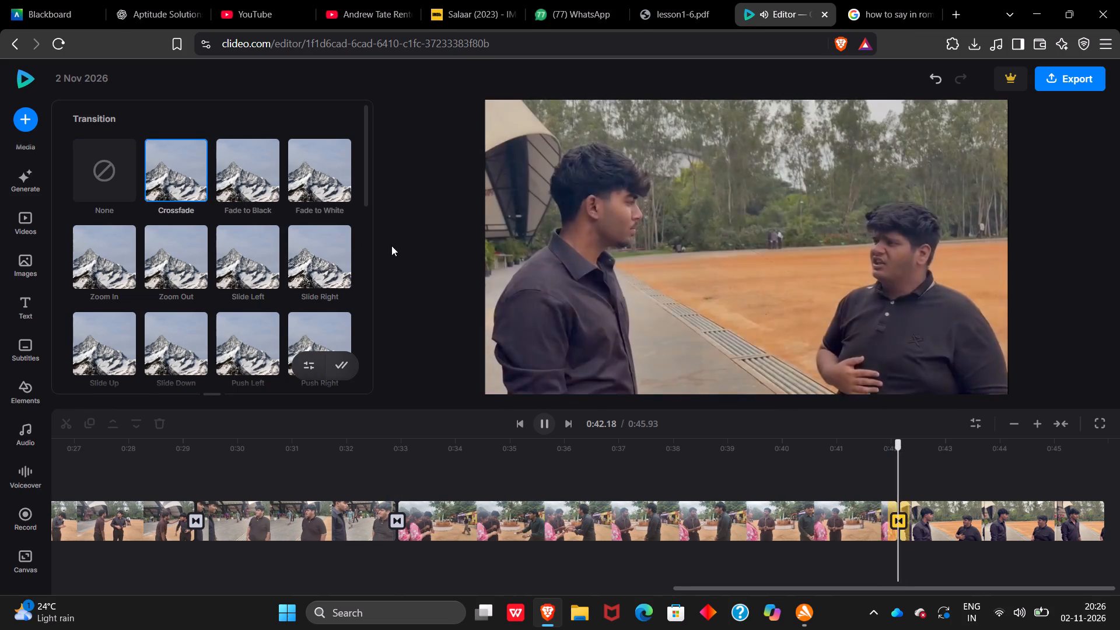
pyautogui.press('space')
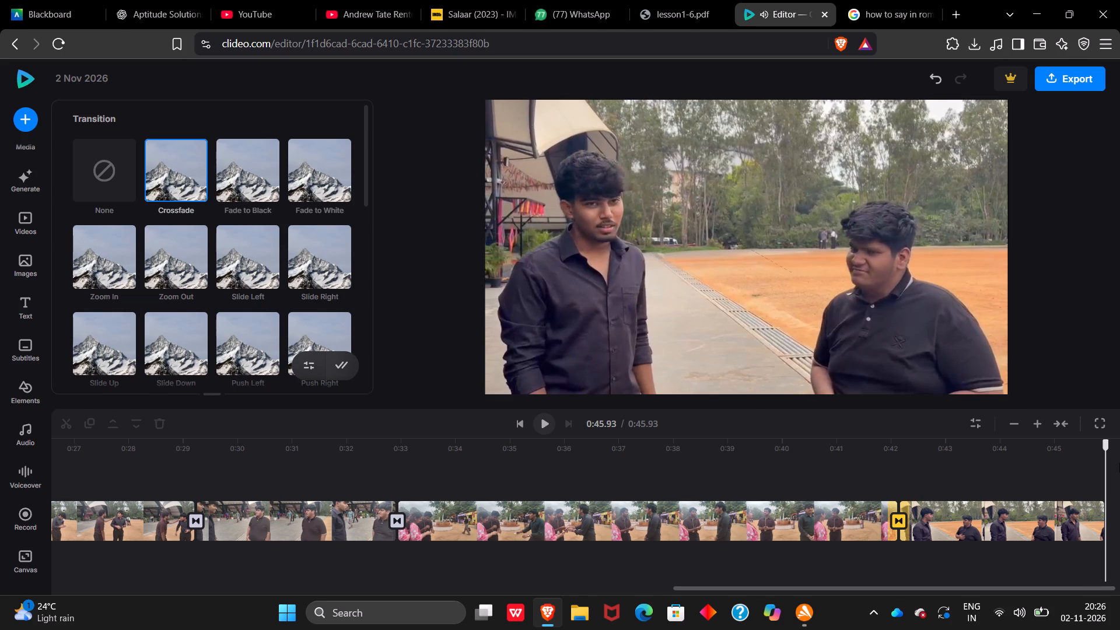
# Scrub back and forth through the joined footage from about 0:27 to the end to review the clips and their crossfades.
pyautogui.moveTo(1105, 450); pyautogui.dragTo(534, 448)
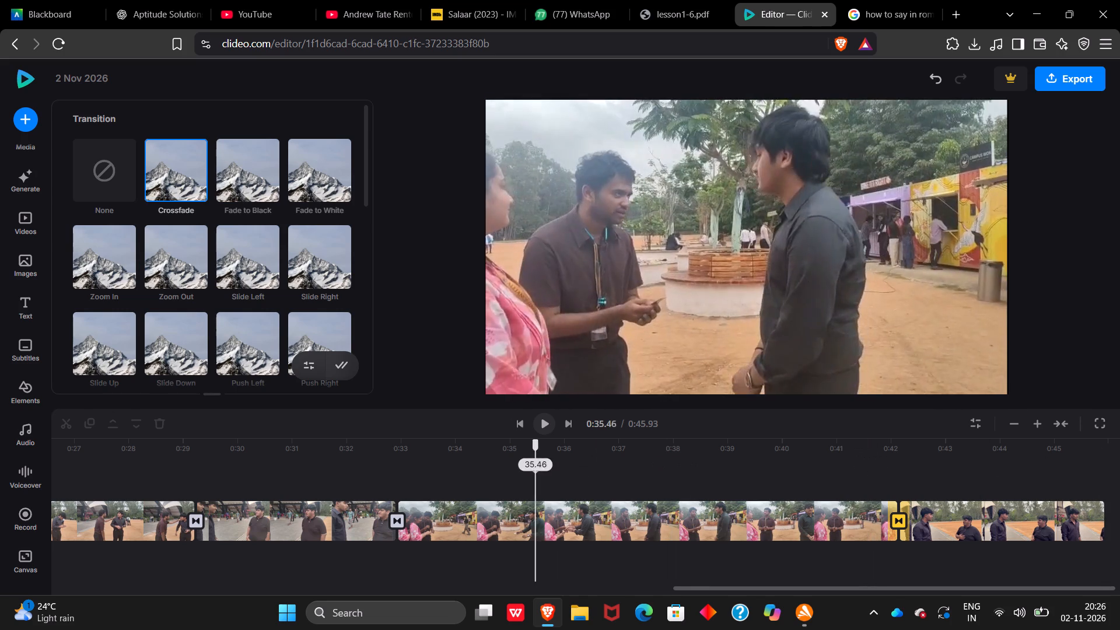
pyautogui.moveTo(534, 448); pyautogui.dragTo(131, 415)
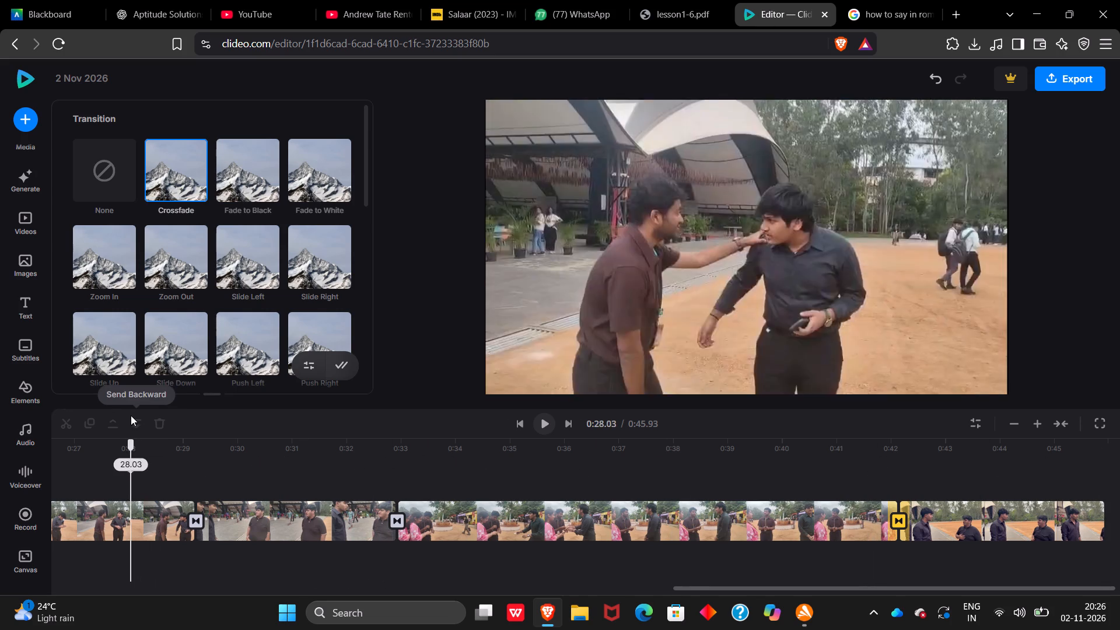
pyautogui.moveTo(131, 415); pyautogui.dragTo(87, 419)
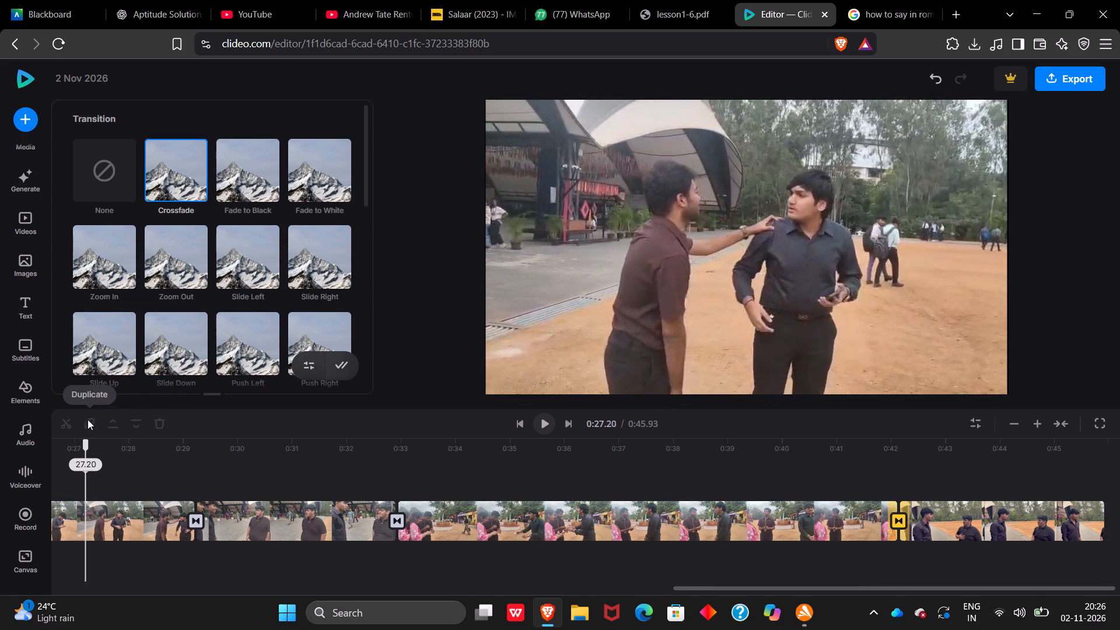
pyautogui.moveTo(87, 419); pyautogui.dragTo(465, 471)
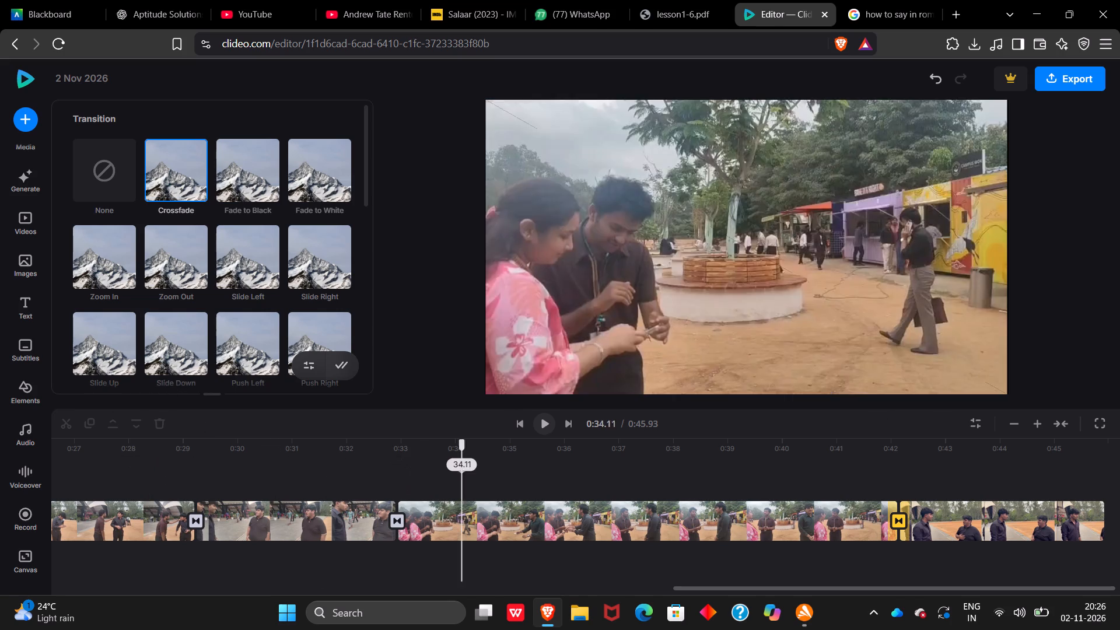
pyautogui.moveTo(465, 471); pyautogui.dragTo(720, 540)
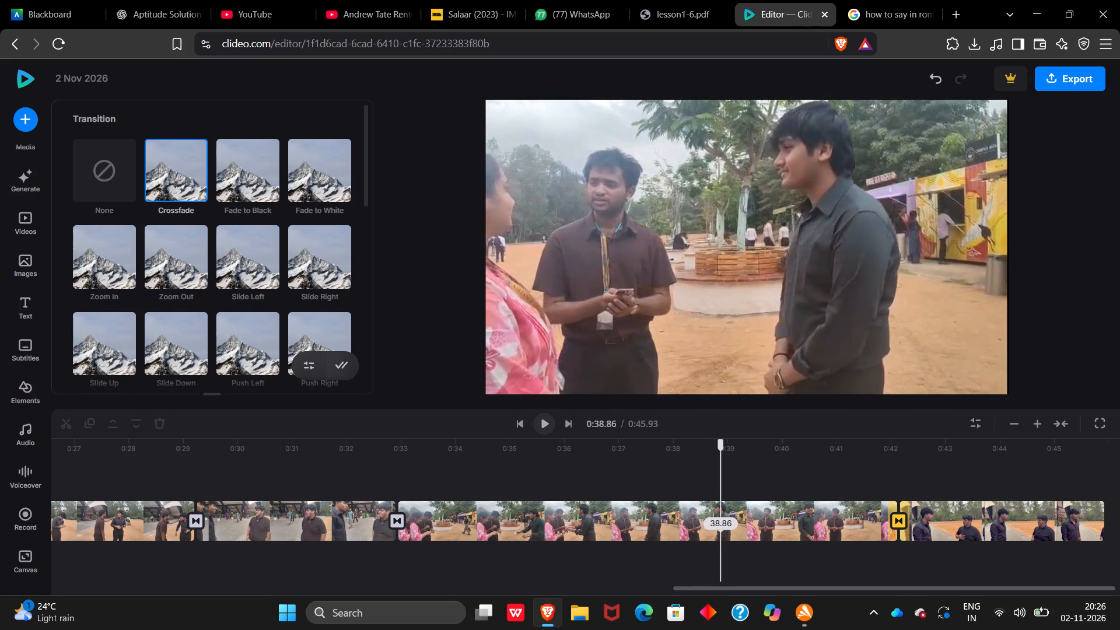
pyautogui.moveTo(720, 540); pyautogui.dragTo(651, 568)
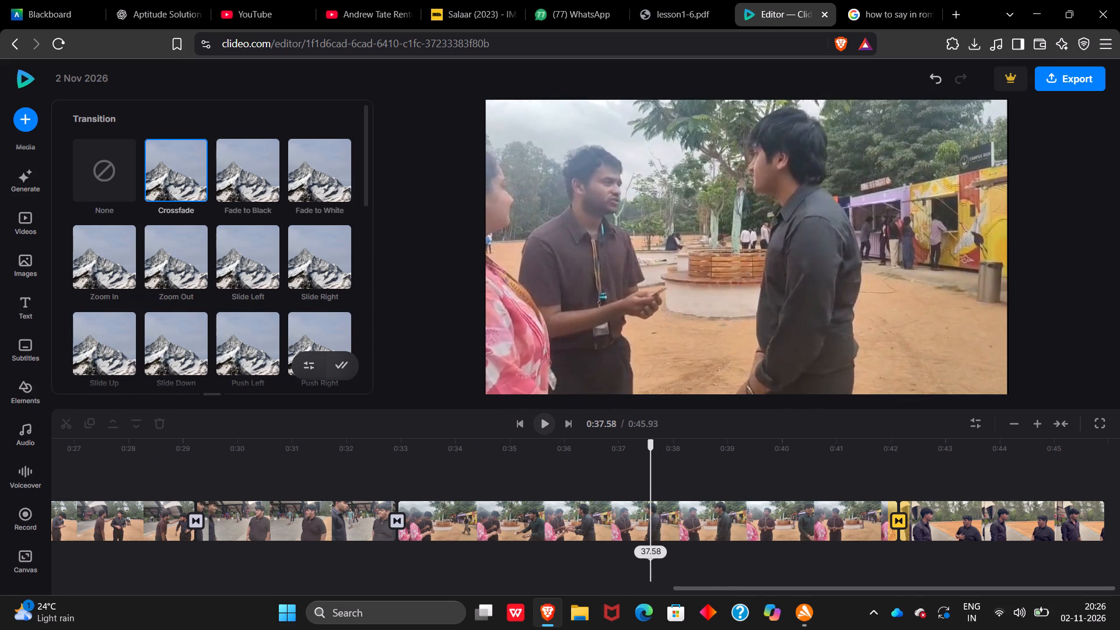
pyautogui.moveTo(651, 568); pyautogui.dragTo(729, 572)
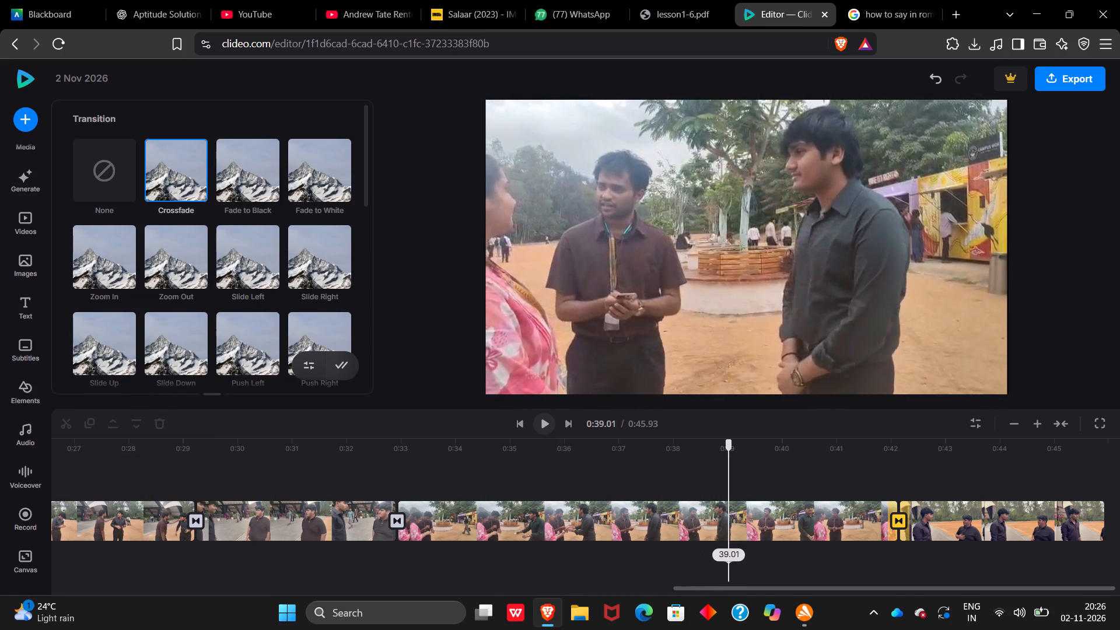
pyautogui.moveTo(729, 572); pyautogui.dragTo(800, 575)
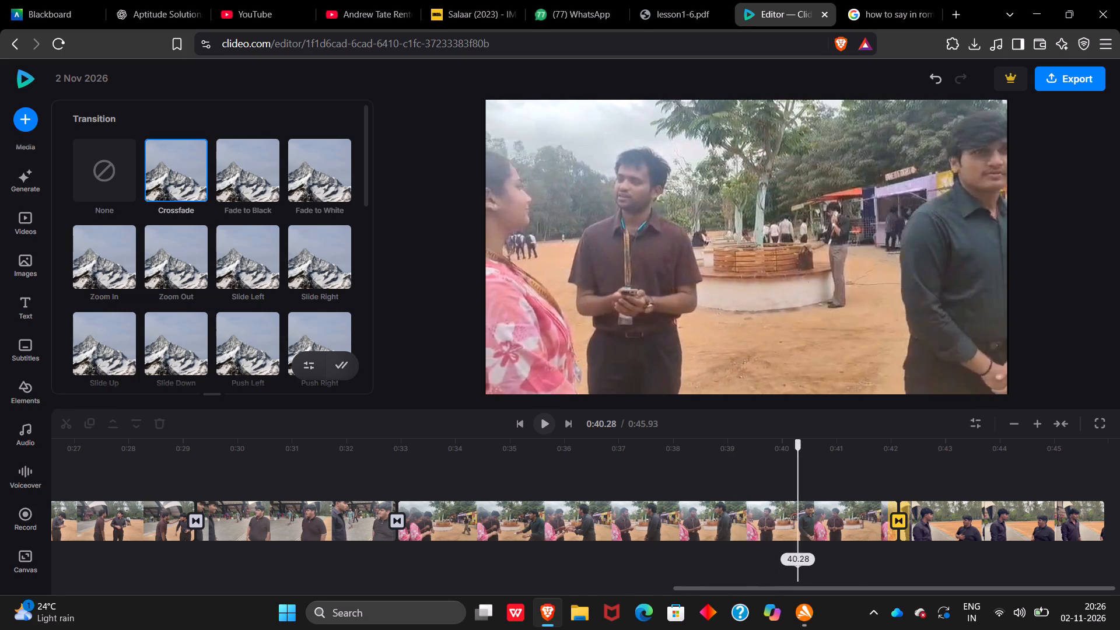
pyautogui.moveTo(800, 575); pyautogui.dragTo(916, 617)
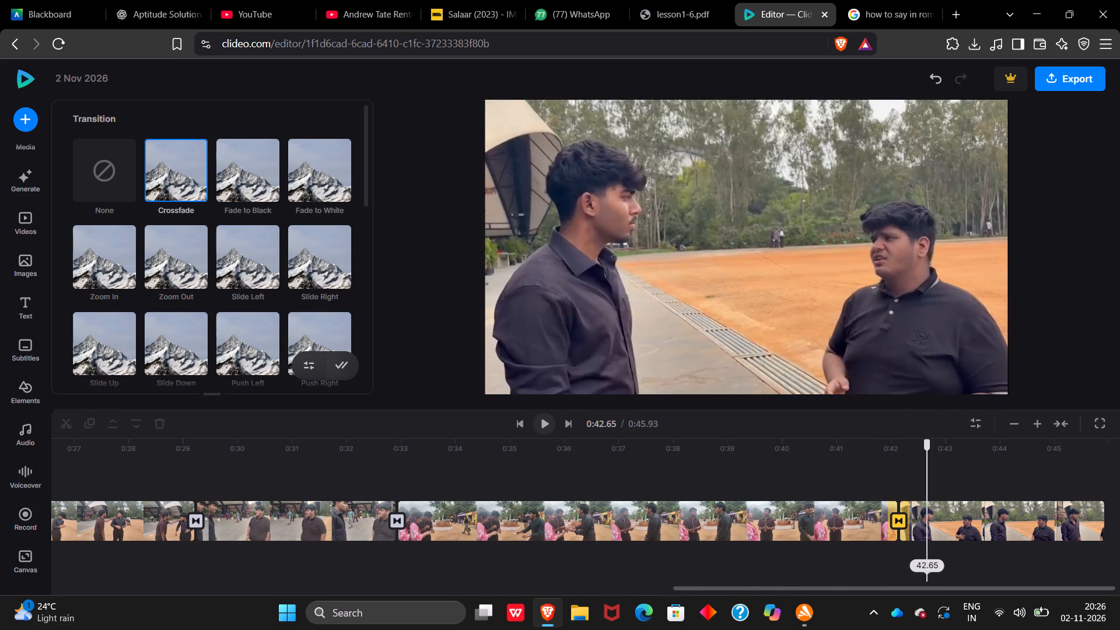
pyautogui.moveTo(916, 617); pyautogui.dragTo(661, 626)
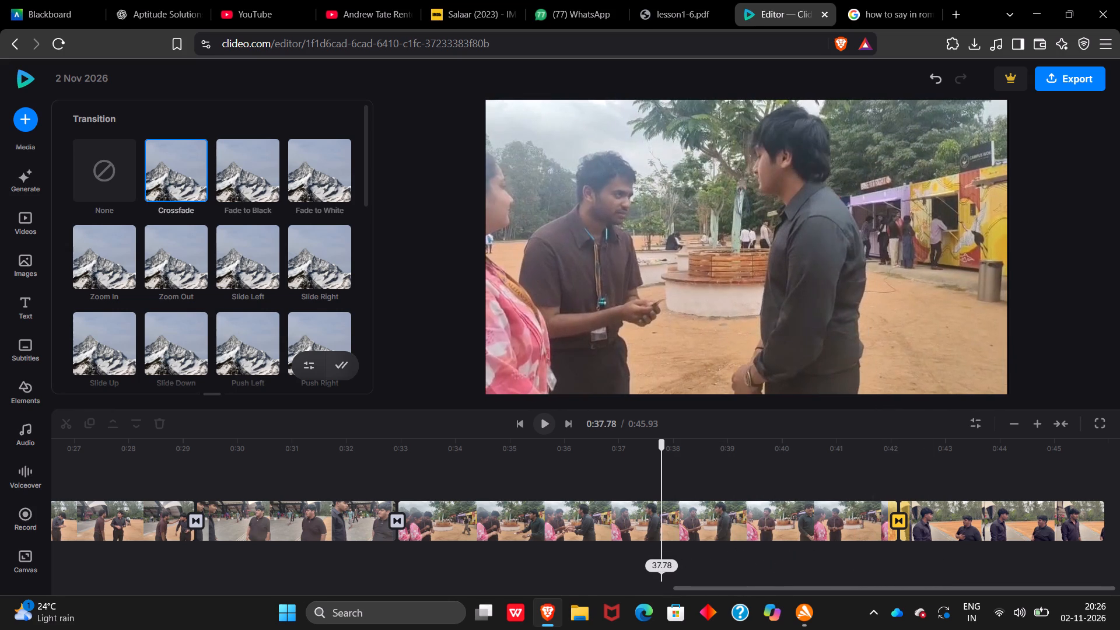
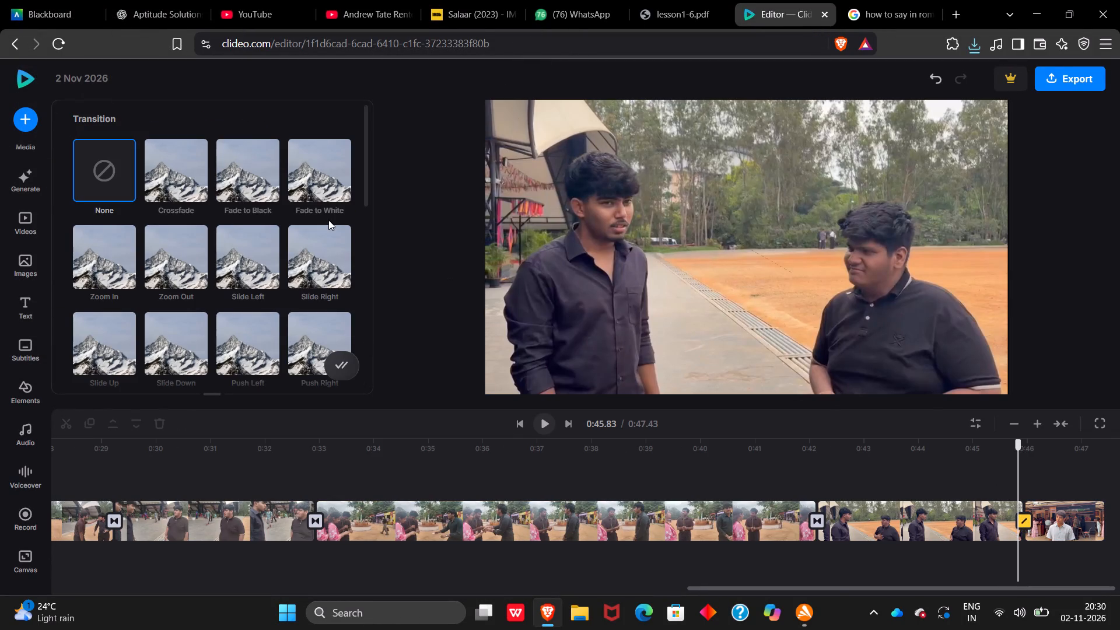
# Apply a Crossfade transition at the last join on the main track, before the final clip, and play it back.
pyautogui.click(212, 182)
pyautogui.click(205, 179)
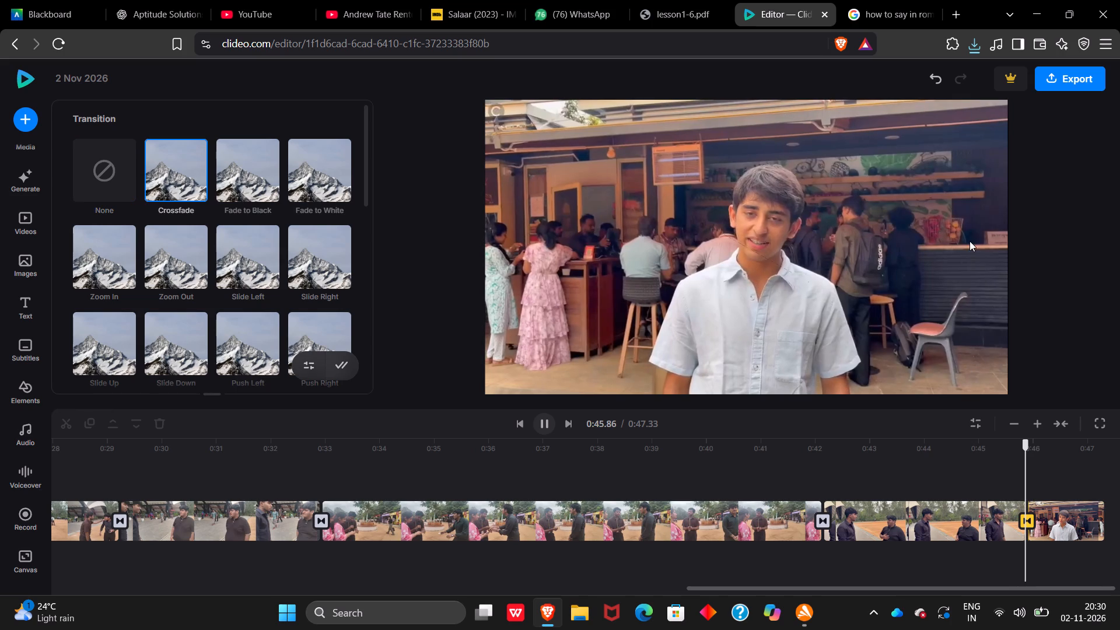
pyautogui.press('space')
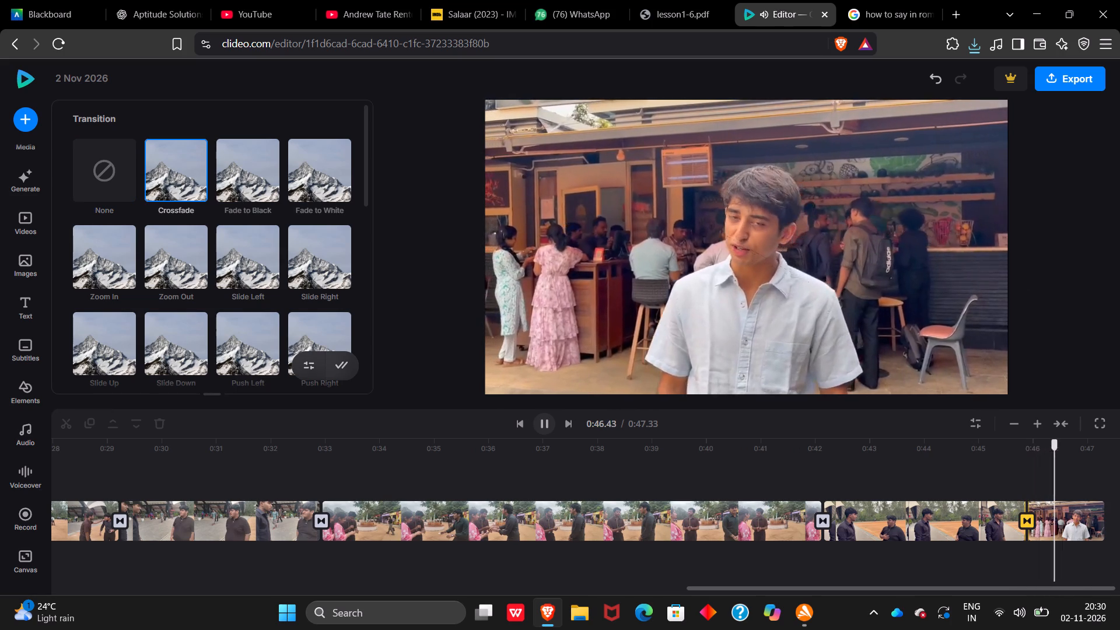
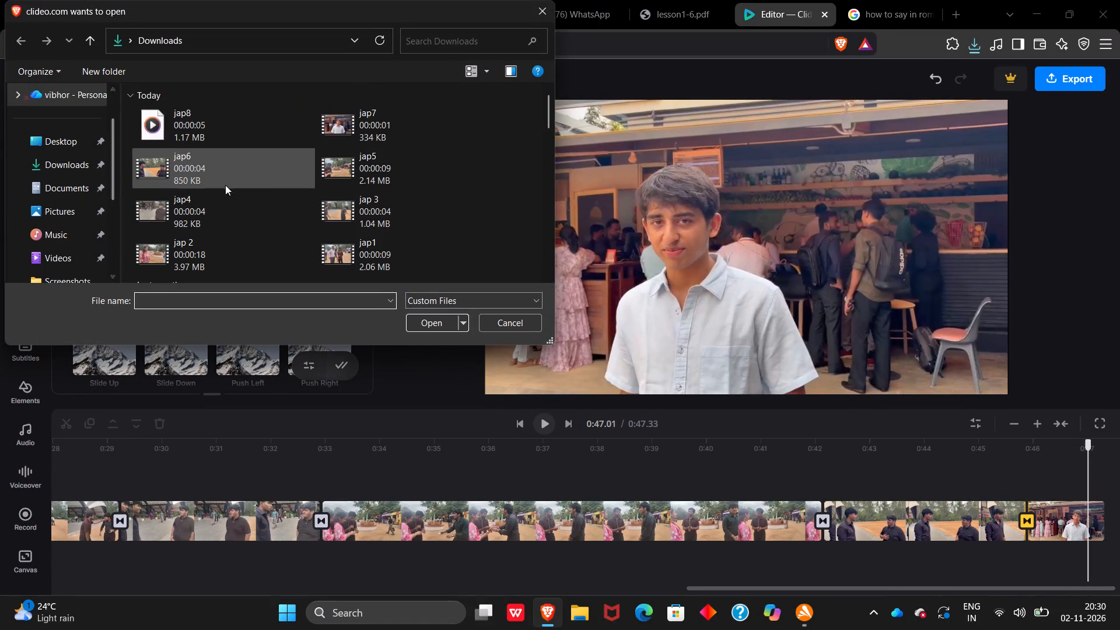
# Import the jap8 clip from Downloads and add it to the main track after jap7.
pyautogui.doubleClick(232, 137)
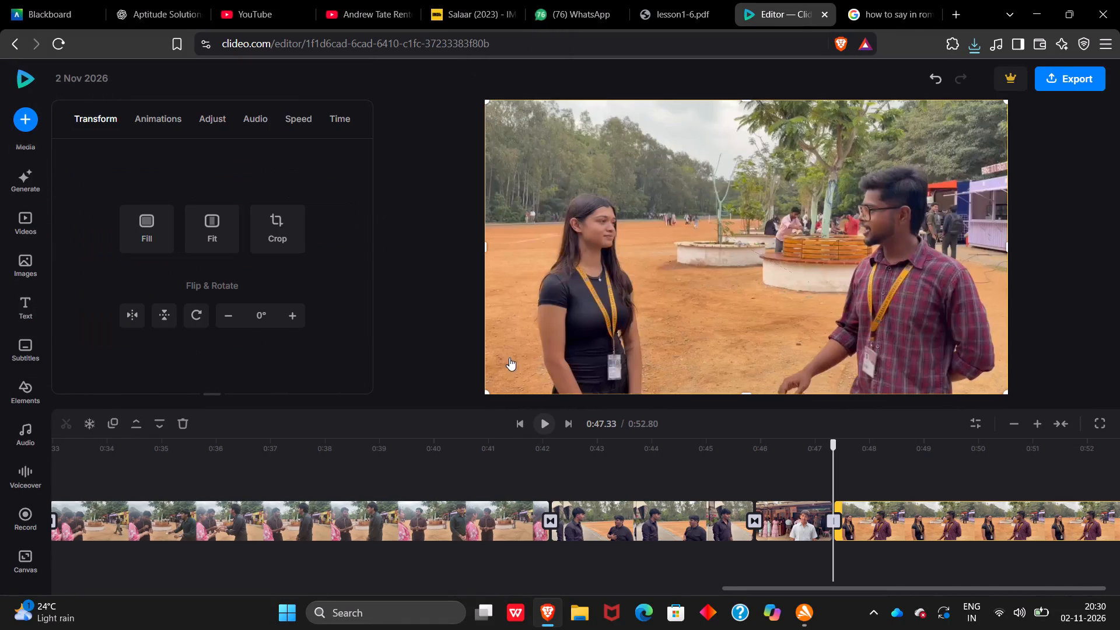
# Apply a Crossfade transition between jap7 and jap8.
pyautogui.click(838, 521)
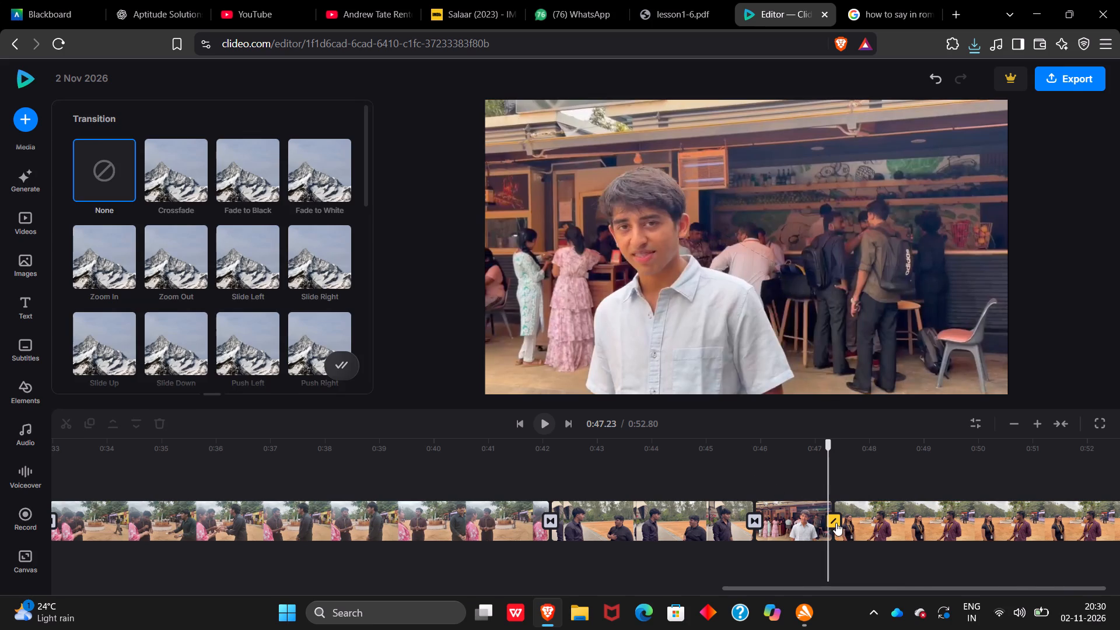
pyautogui.click(836, 519)
pyautogui.click(829, 518)
pyautogui.click(834, 521)
pyautogui.click(181, 164)
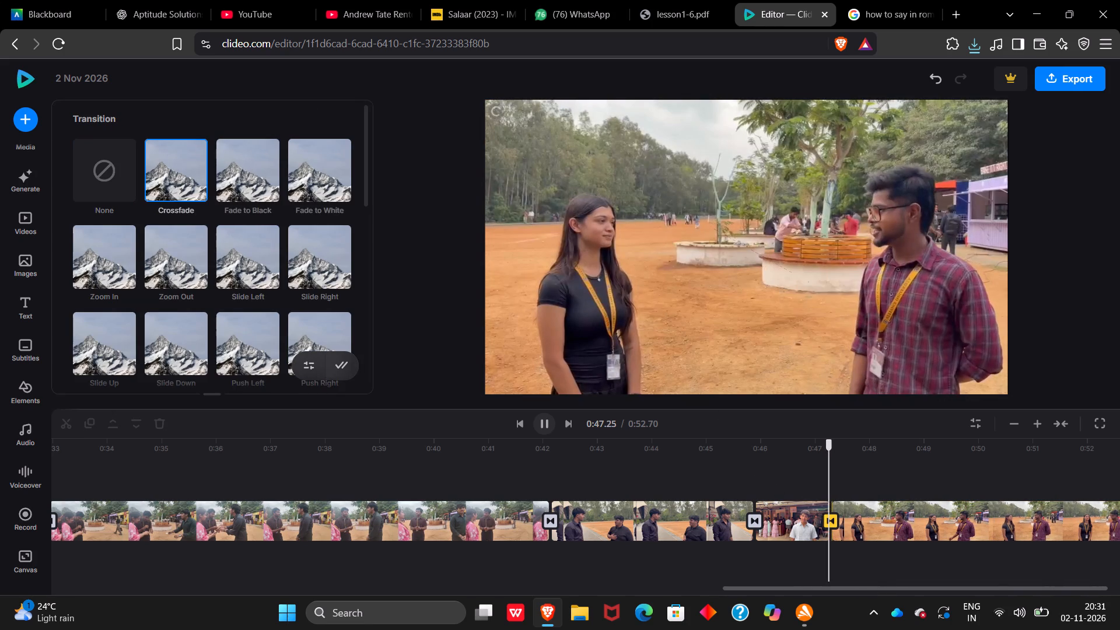
# Play jap8 through to its end and return the playhead to near the end of the main track.
pyautogui.press('space')
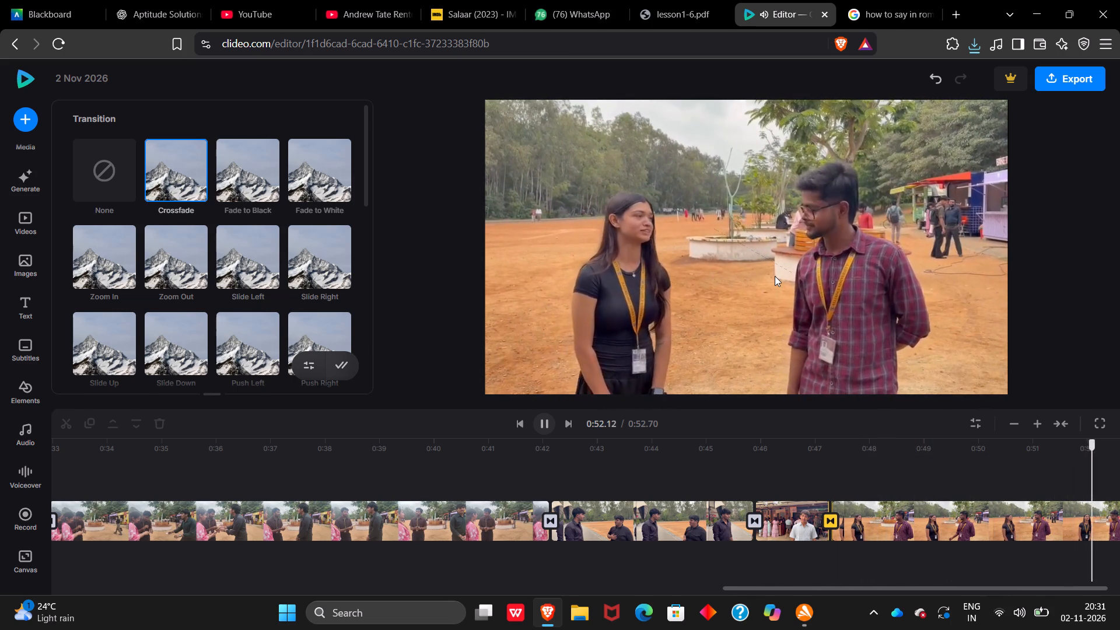
pyautogui.press('space')
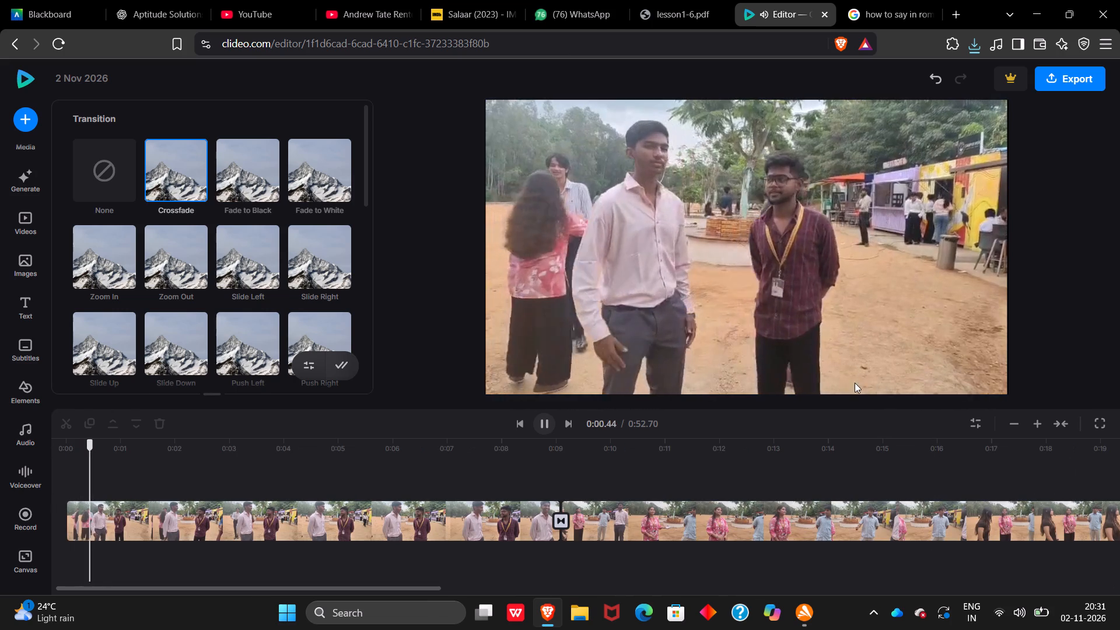
pyautogui.press('space')
pyautogui.moveTo(110, 447); pyautogui.dragTo(1119, 549)
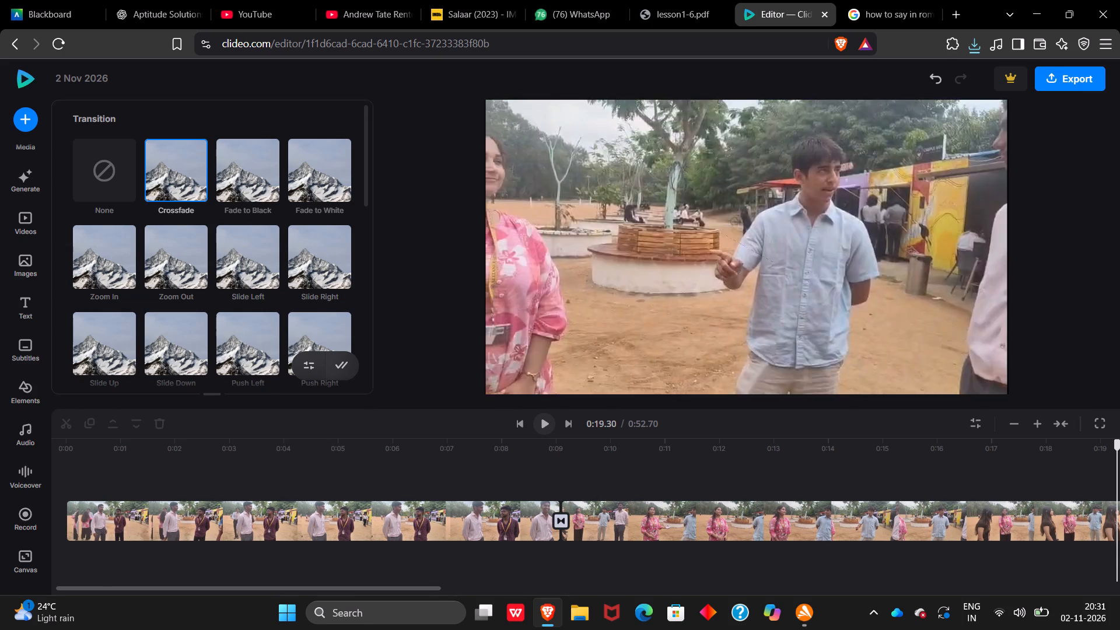
pyautogui.hscroll(-9, 1119, 549)
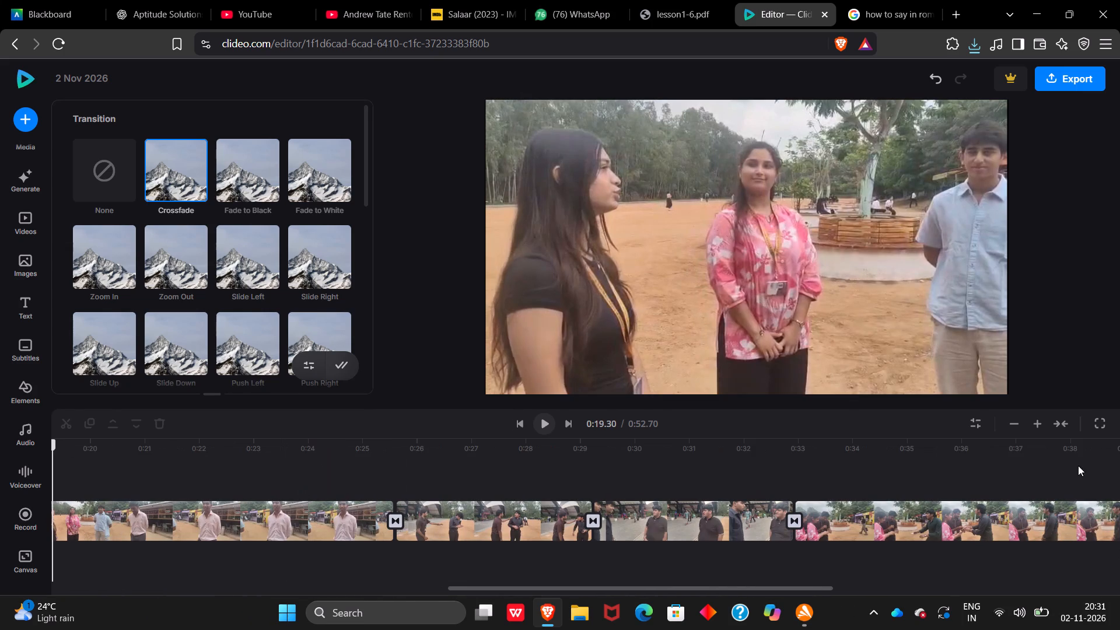
pyautogui.click(1059, 454)
pyautogui.hscroll(-9, 1059, 454)
pyautogui.click(1059, 454)
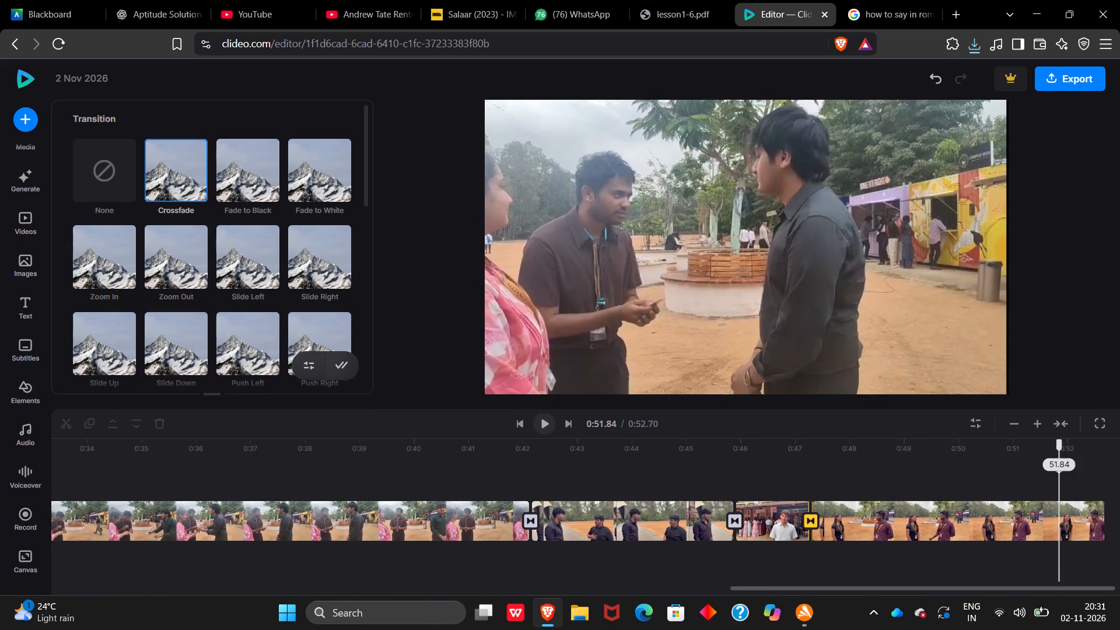
pyautogui.click(1111, 463)
pyautogui.click(1084, 456)
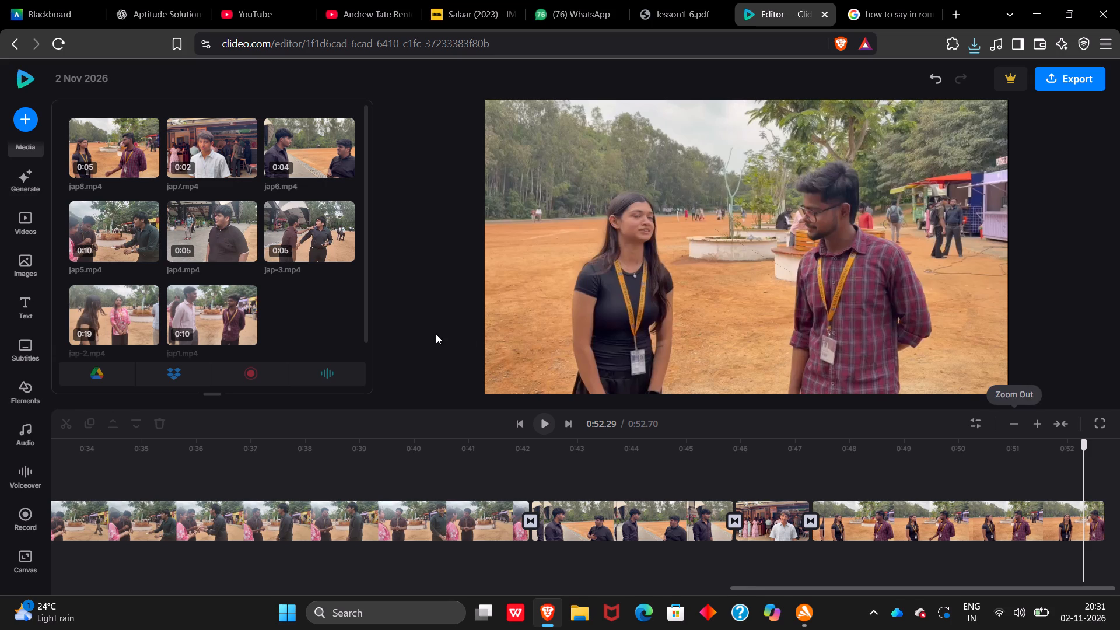
# Check the Downloads folder for further clips to import, and close it without adding any.
pyautogui.click(24, 131)
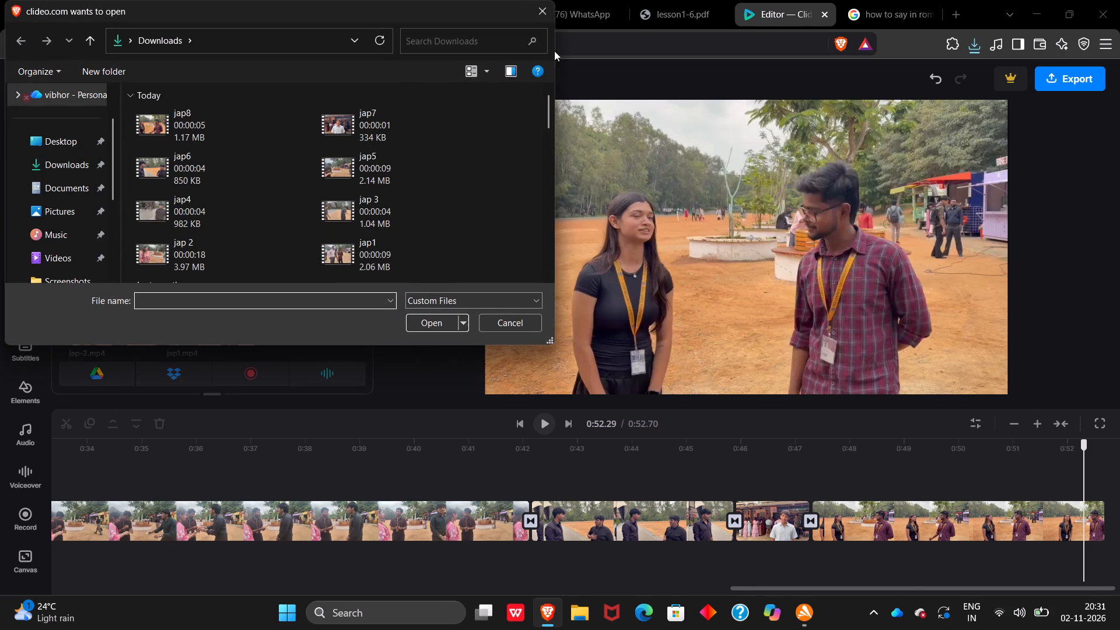
pyautogui.click(534, 9)
# Switch to the lesson1-6.pdf document in the browser.
pyautogui.click(883, 0)
pyautogui.click(715, 0)
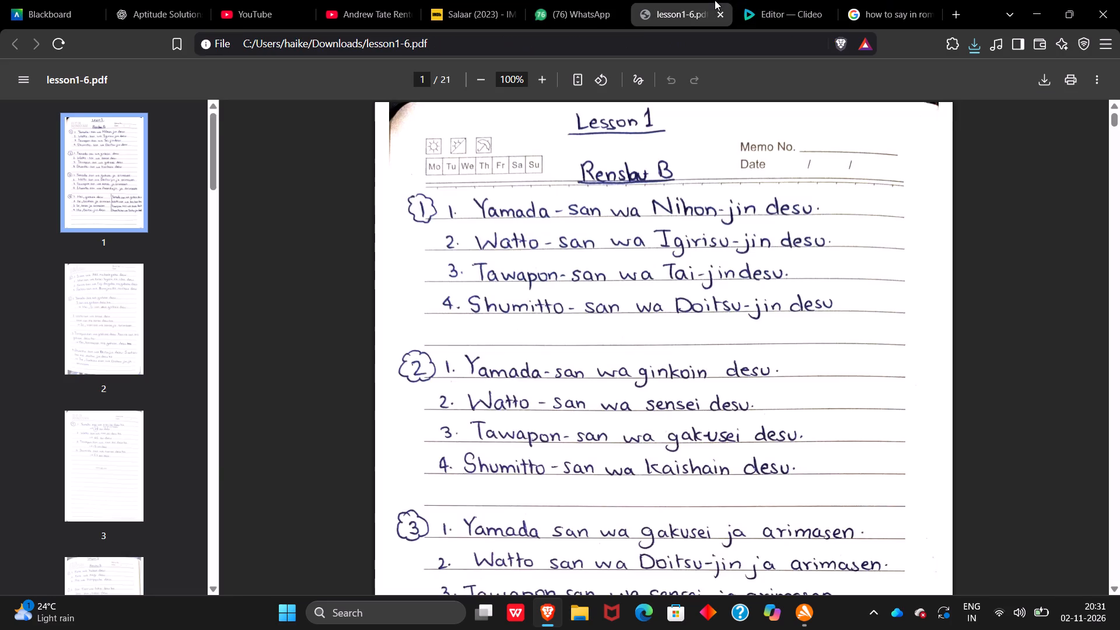
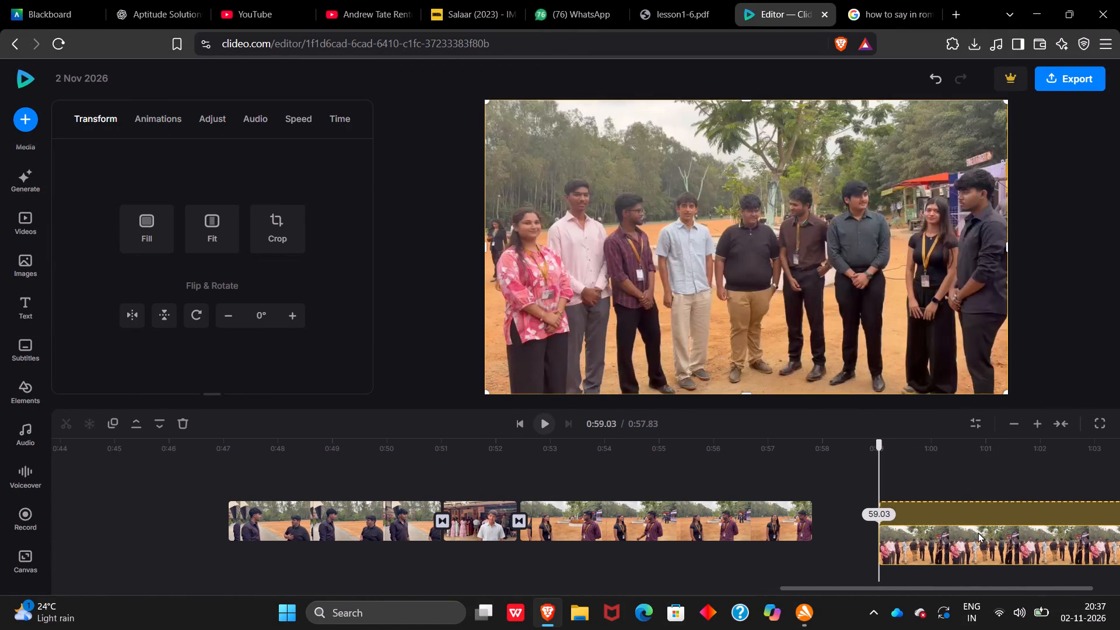
# Move the group shot of nine people onto the main track, directly after the last clip at about 0:57.8.
pyautogui.moveTo(978, 532); pyautogui.dragTo(909, 509)
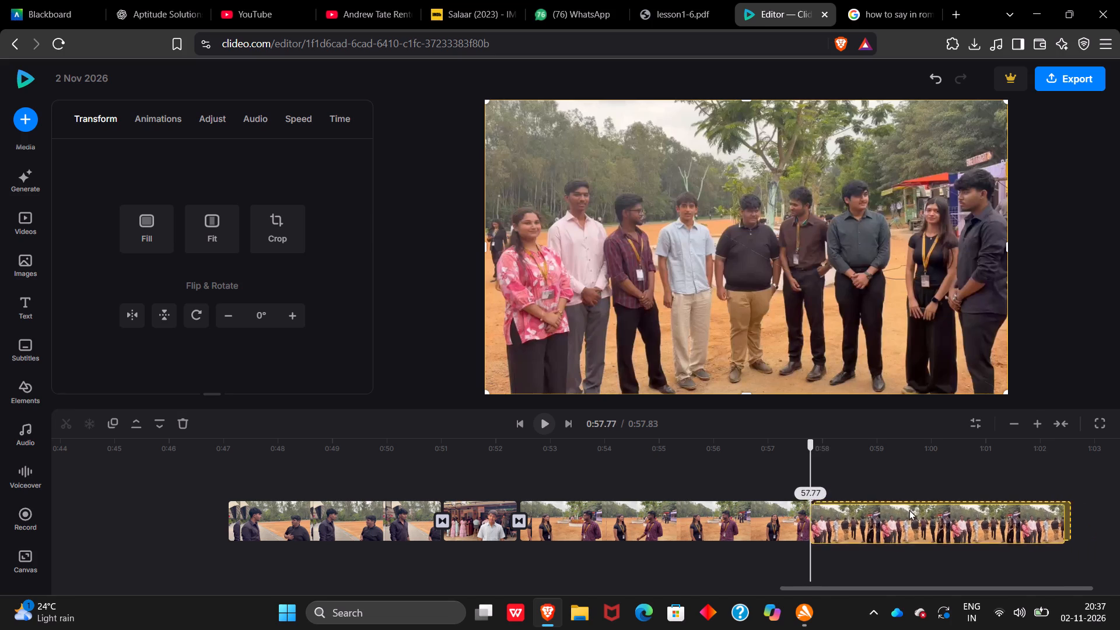
pyautogui.moveTo(909, 509); pyautogui.dragTo(908, 510)
# Close the main track's gaps by moving the two-men, café and woman-and-man clips end to end, starting at about 0:42.3, 0:46.4 and 0:47.8.
pyautogui.moveTo(377, 513); pyautogui.dragTo(180, 521)
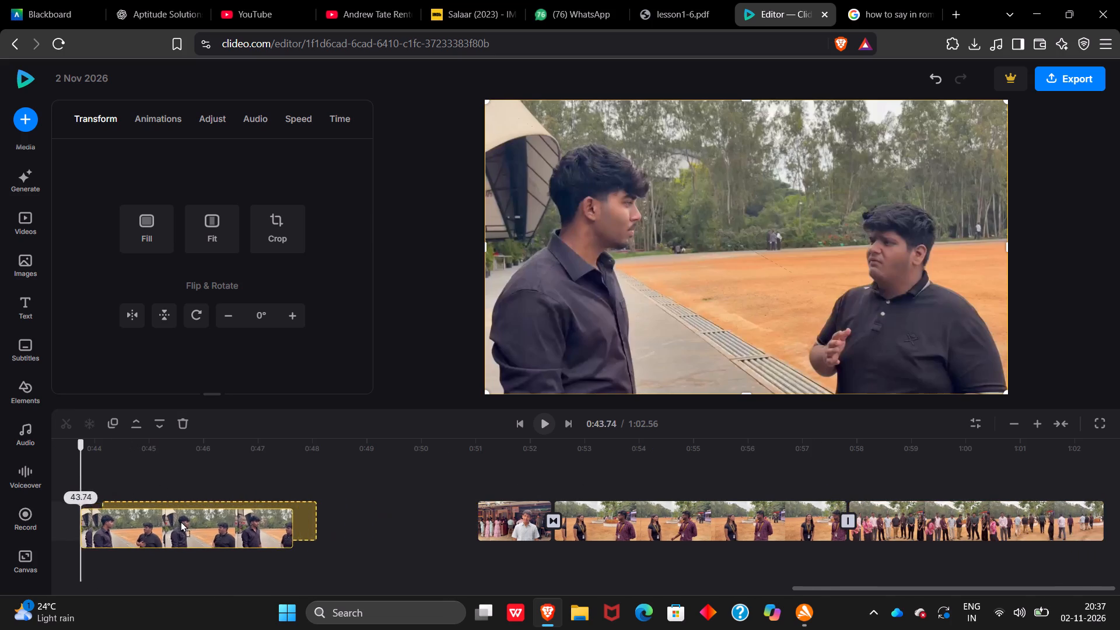
pyautogui.moveTo(180, 521); pyautogui.dragTo(555, 513)
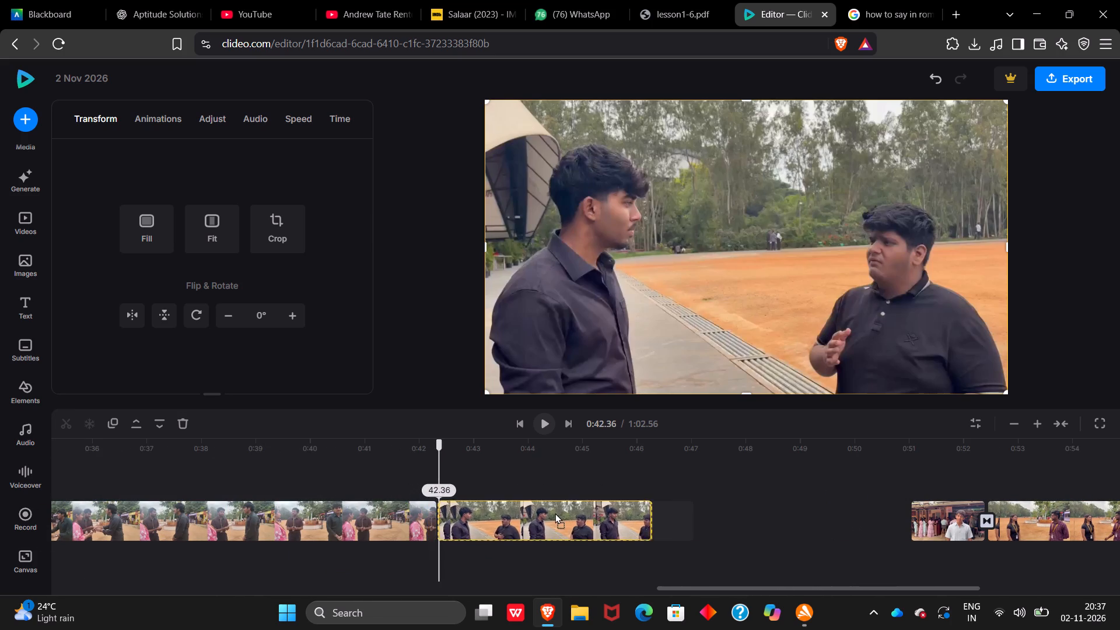
pyautogui.moveTo(555, 513); pyautogui.dragTo(552, 515)
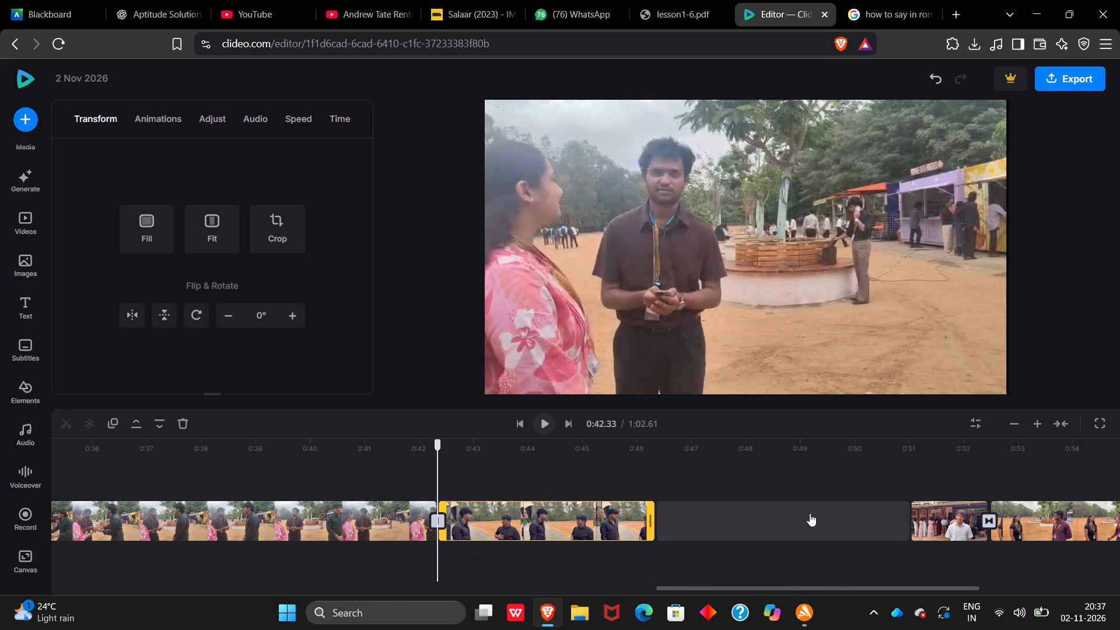
pyautogui.moveTo(950, 519); pyautogui.dragTo(698, 484)
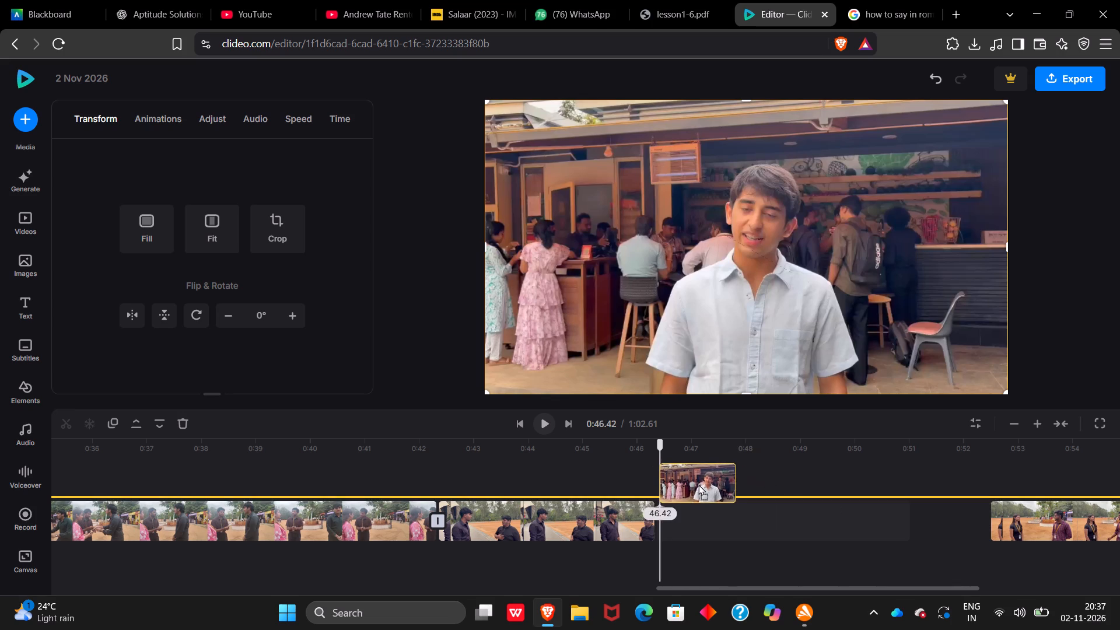
pyautogui.moveTo(698, 484); pyautogui.dragTo(697, 514)
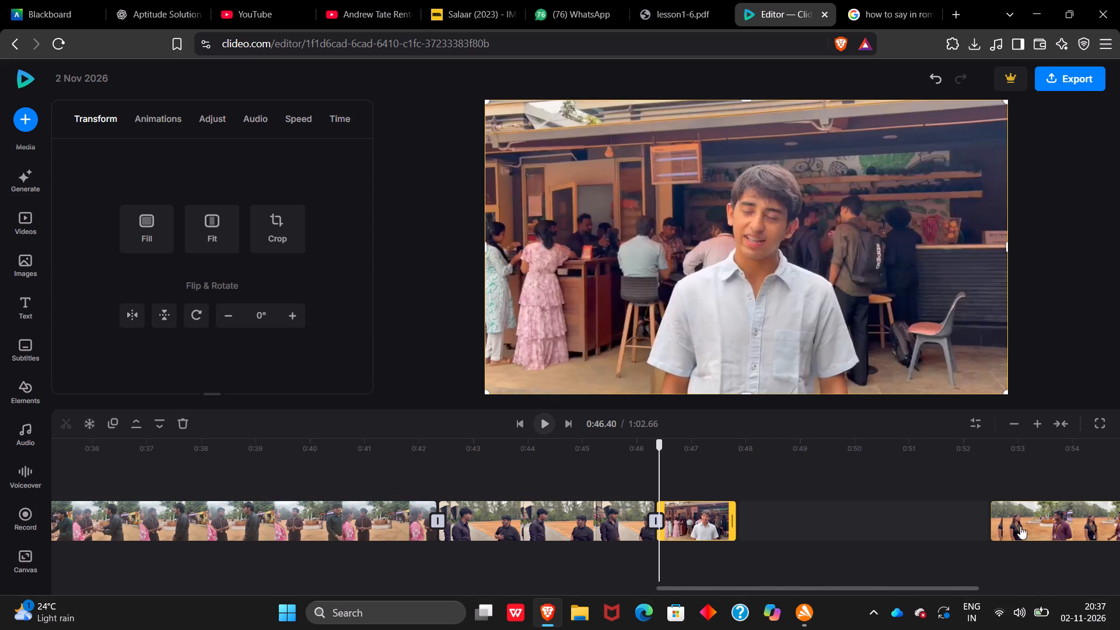
pyautogui.moveTo(1023, 519); pyautogui.dragTo(766, 504)
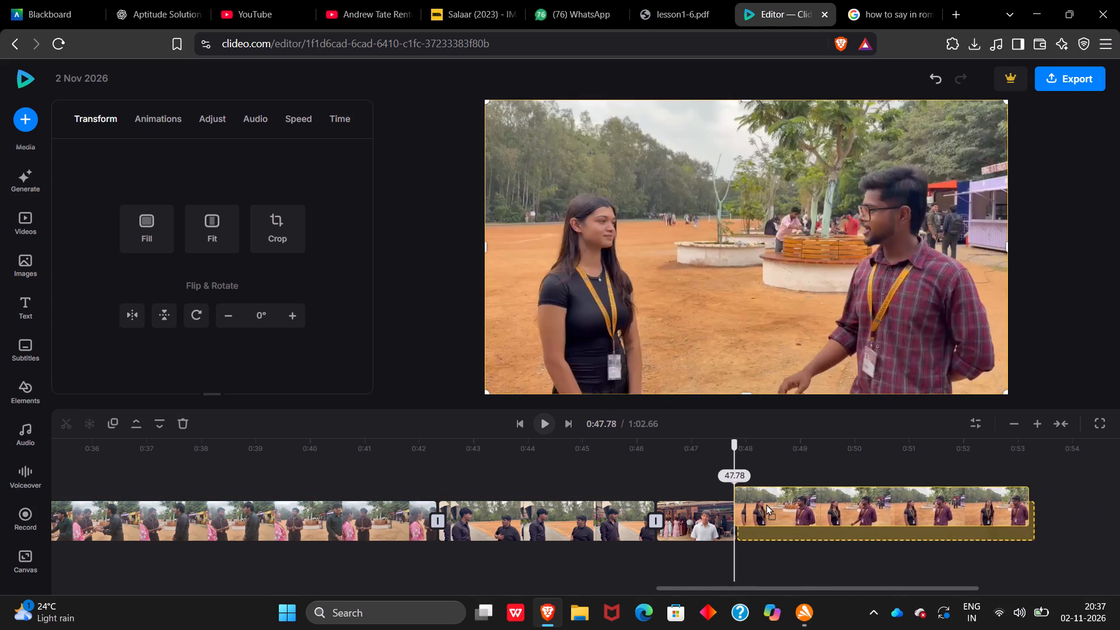
# Place the two-person field clip directly after the café clip on the main track, with the group clip joined directly behind it.
pyautogui.moveTo(766, 504); pyautogui.dragTo(761, 518)
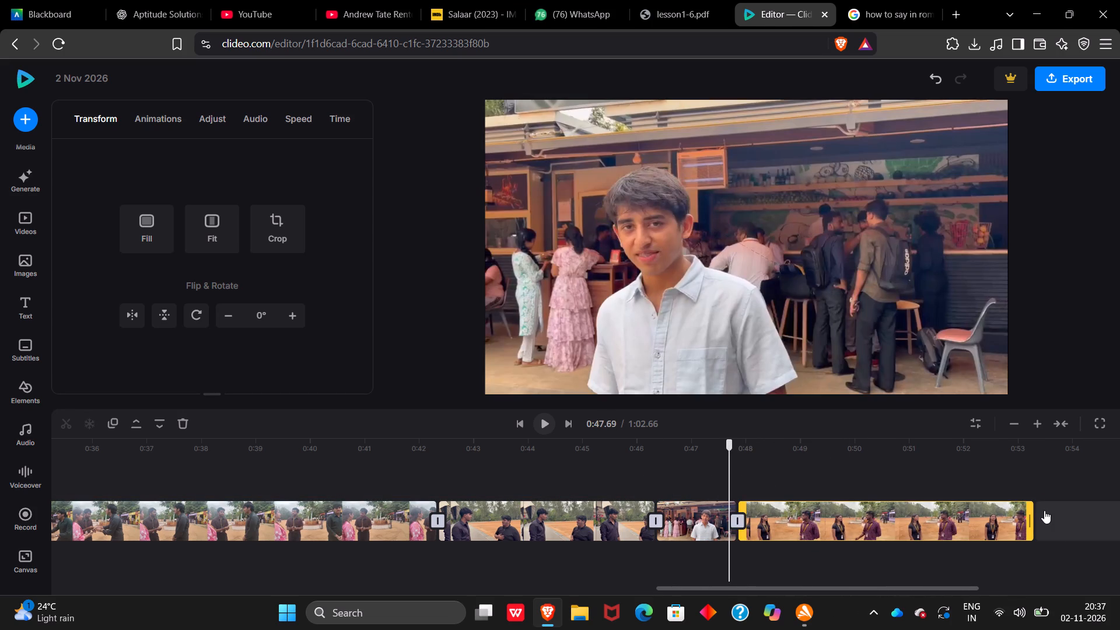
pyautogui.hscroll(-7, 1048, 510)
pyautogui.moveTo(1048, 509); pyautogui.dragTo(973, 508)
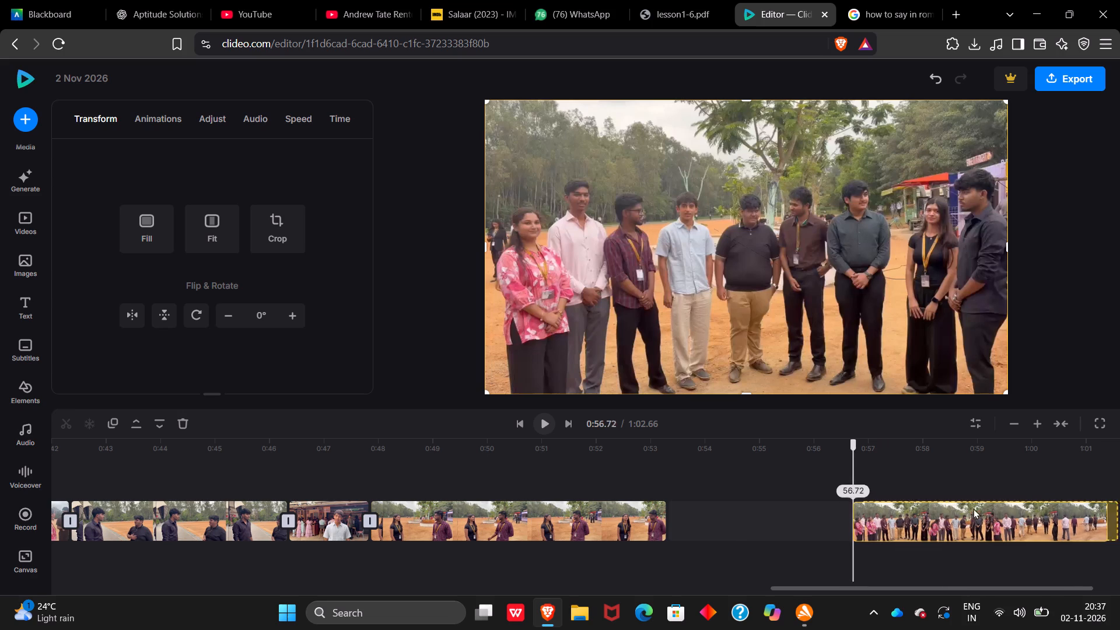
pyautogui.moveTo(973, 508); pyautogui.dragTo(792, 505)
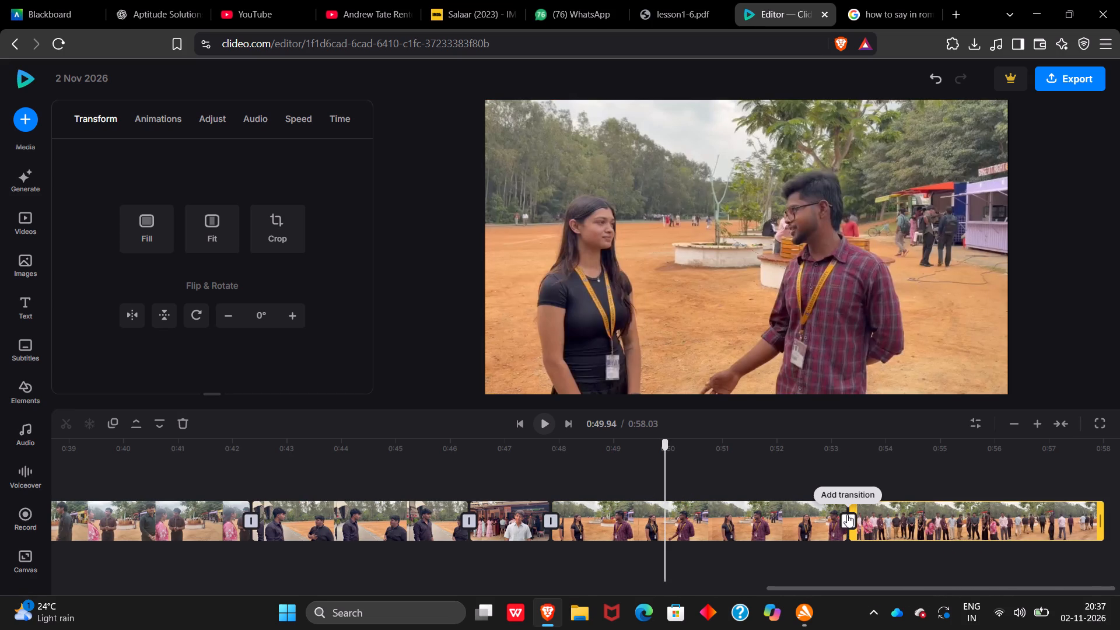
# Apply a Crossfade transition at each of the last four cuts, from the group clip back to the start of the black-shirt duo clip.
pyautogui.click(849, 523)
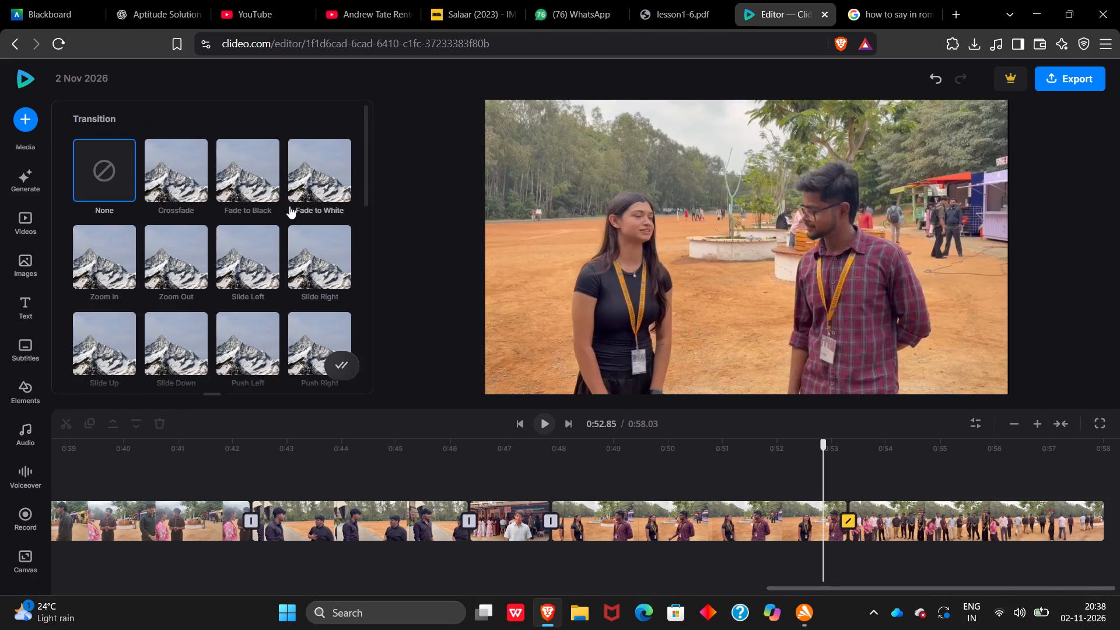
pyautogui.click(187, 176)
pyautogui.click(573, 521)
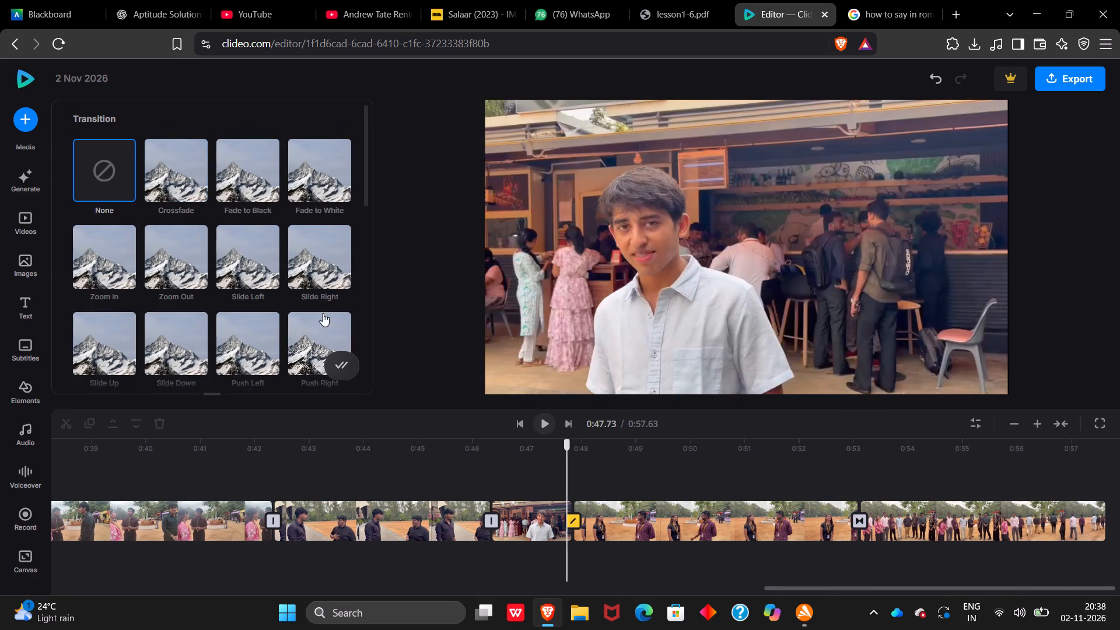
pyautogui.click(207, 186)
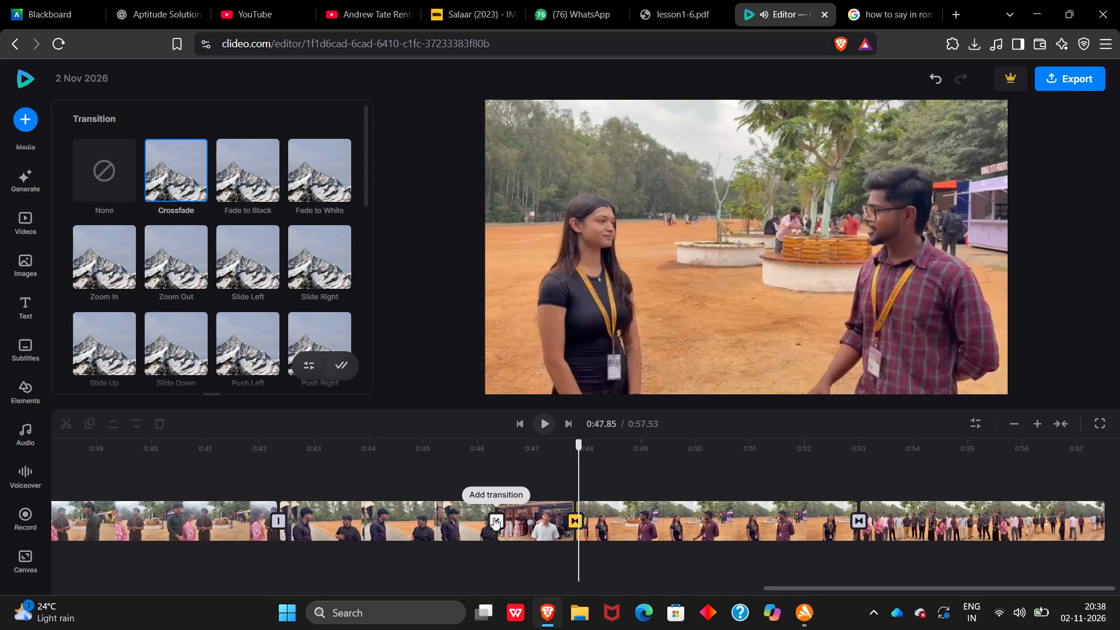
pyautogui.click(494, 519)
pyautogui.click(183, 176)
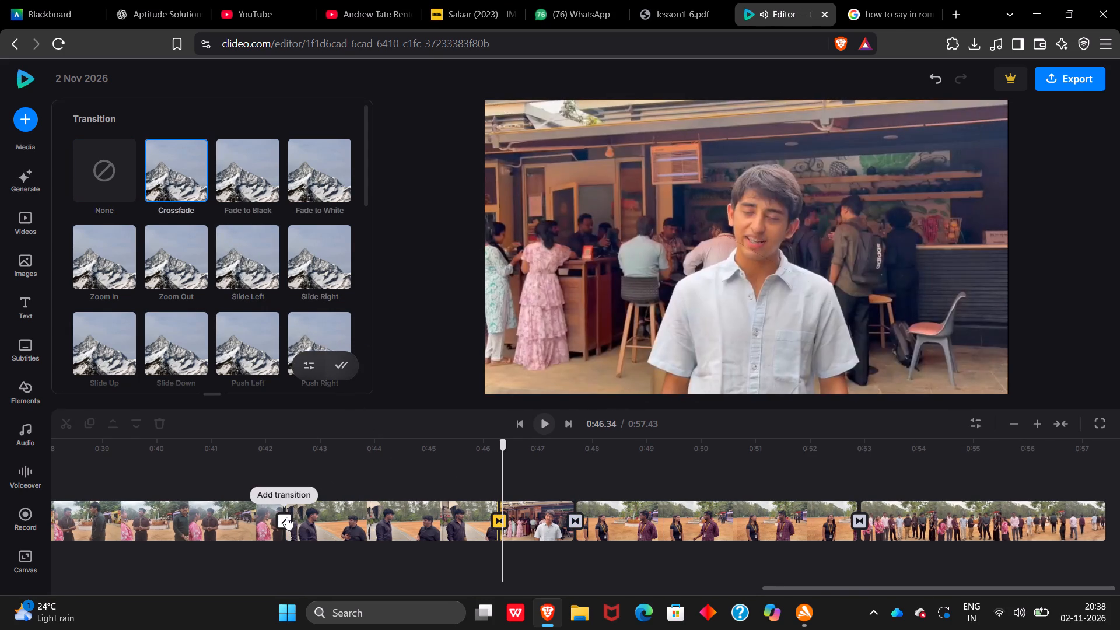
pyautogui.click(286, 517)
pyautogui.click(185, 167)
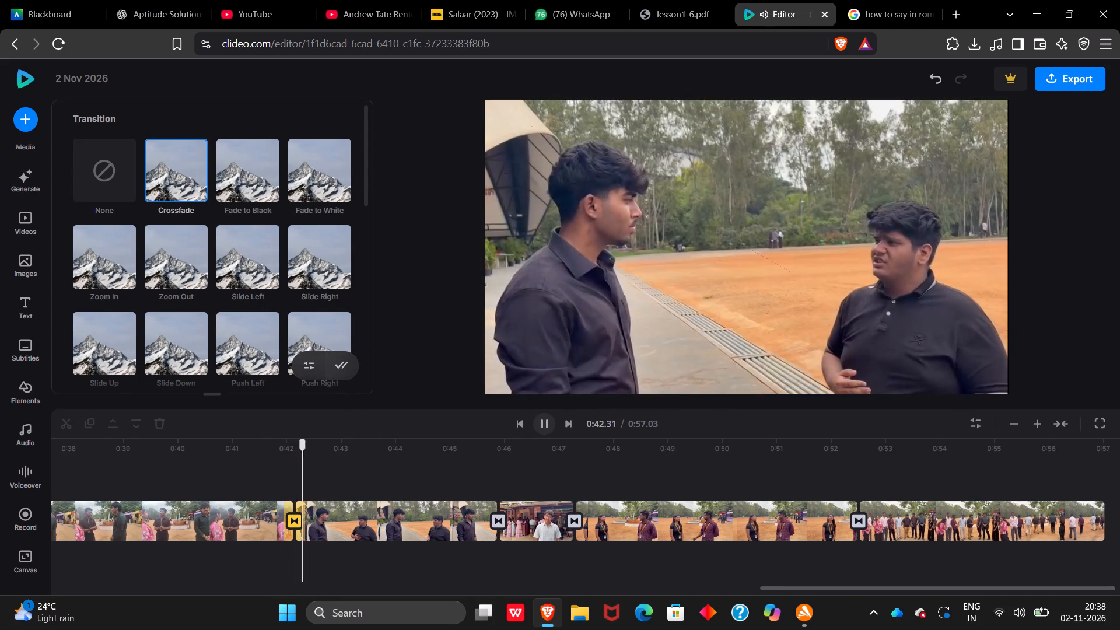
# Check the earlier cuts for transitions and play back the newly added crossfades near the end of the video.
pyautogui.hscroll(12, 412, 442)
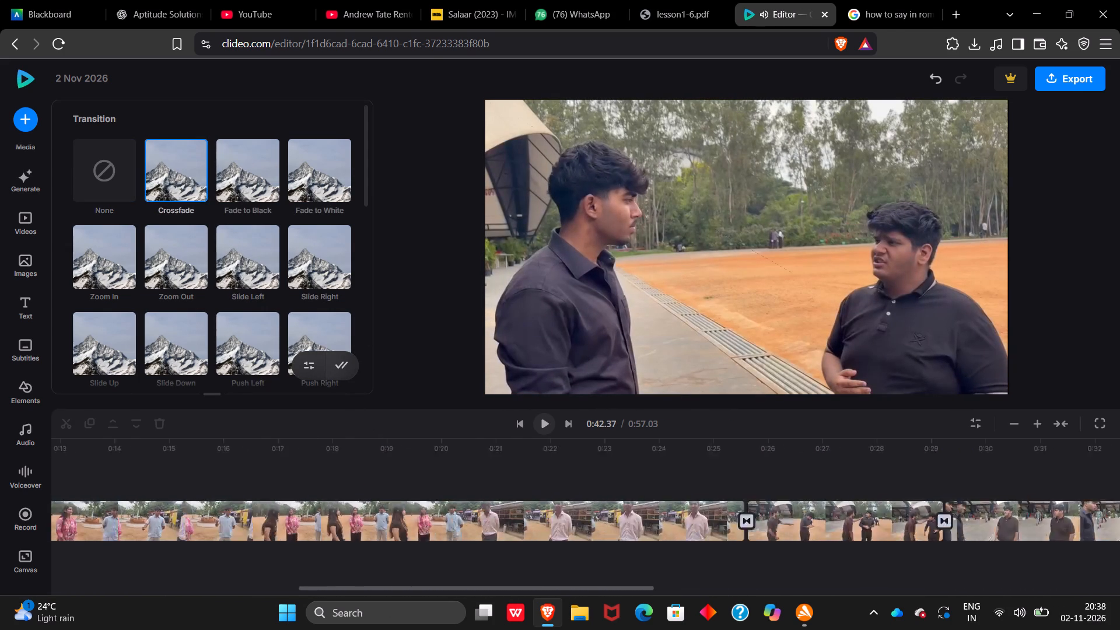
pyautogui.hscroll(9, 412, 442)
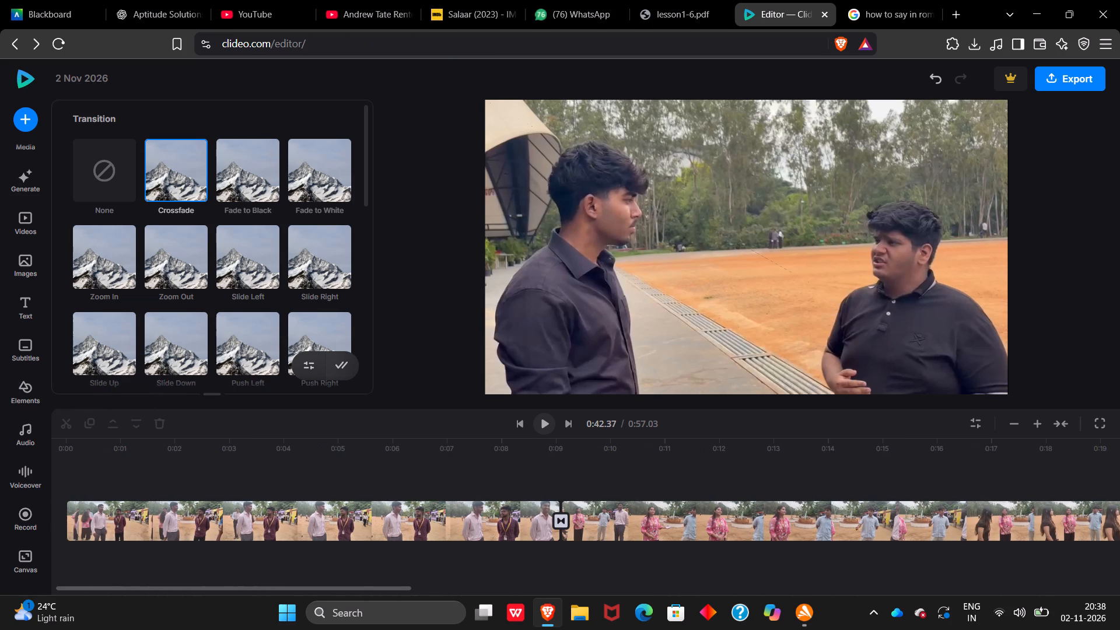
pyautogui.hscroll(-16, 412, 442)
pyautogui.press('space')
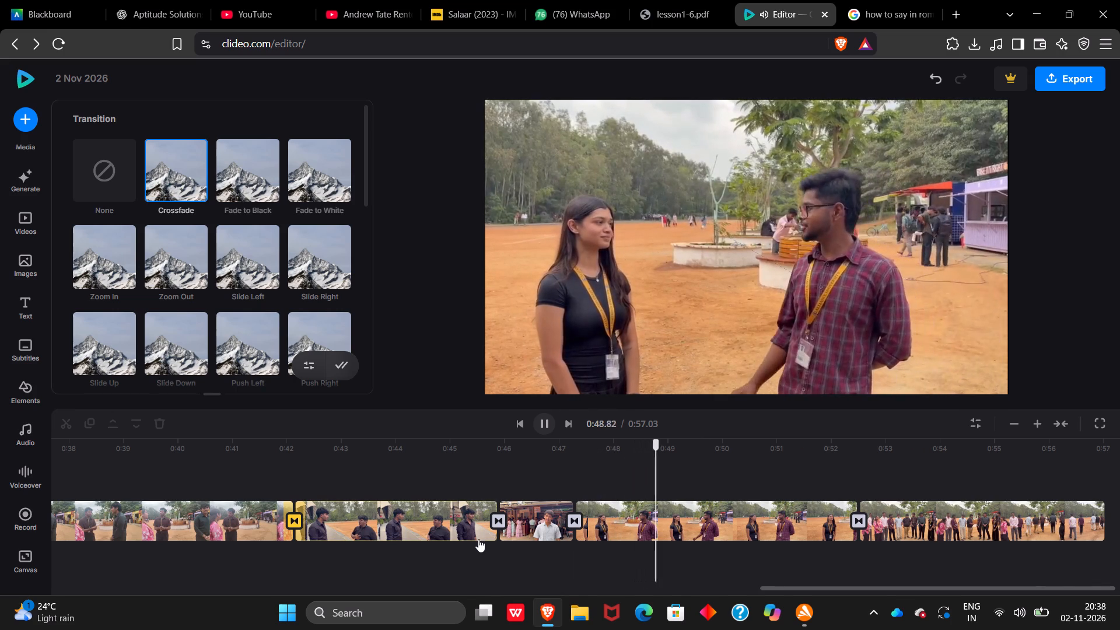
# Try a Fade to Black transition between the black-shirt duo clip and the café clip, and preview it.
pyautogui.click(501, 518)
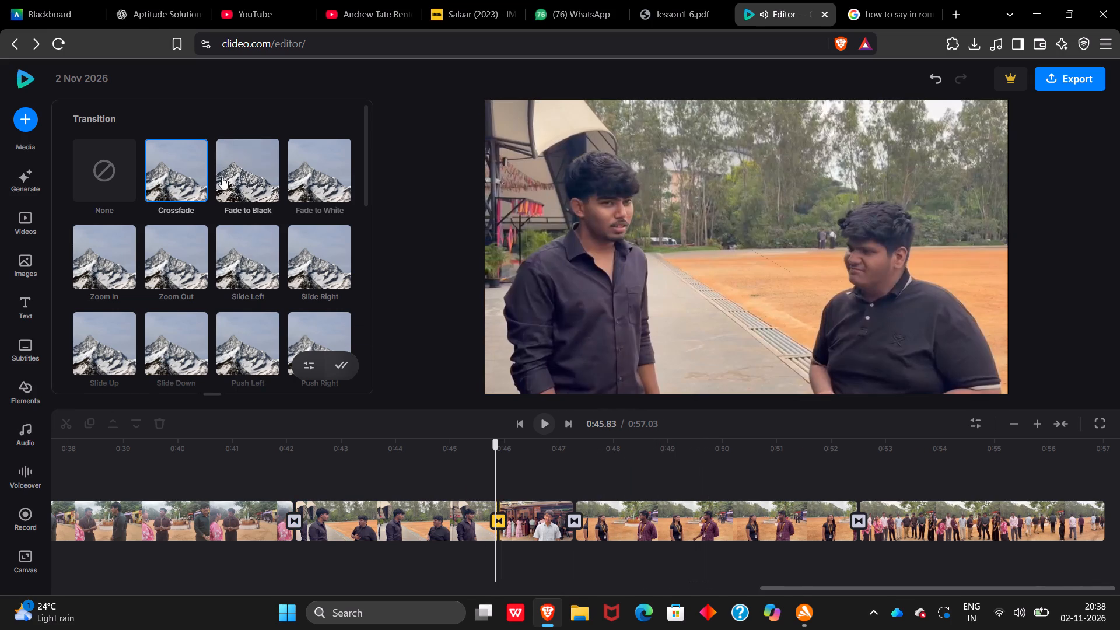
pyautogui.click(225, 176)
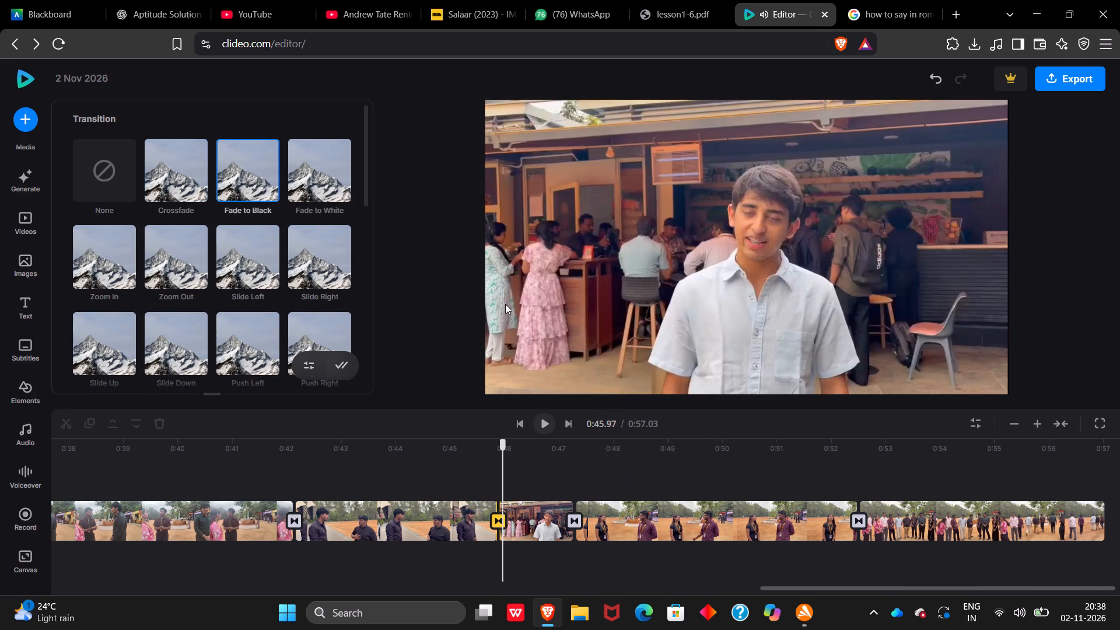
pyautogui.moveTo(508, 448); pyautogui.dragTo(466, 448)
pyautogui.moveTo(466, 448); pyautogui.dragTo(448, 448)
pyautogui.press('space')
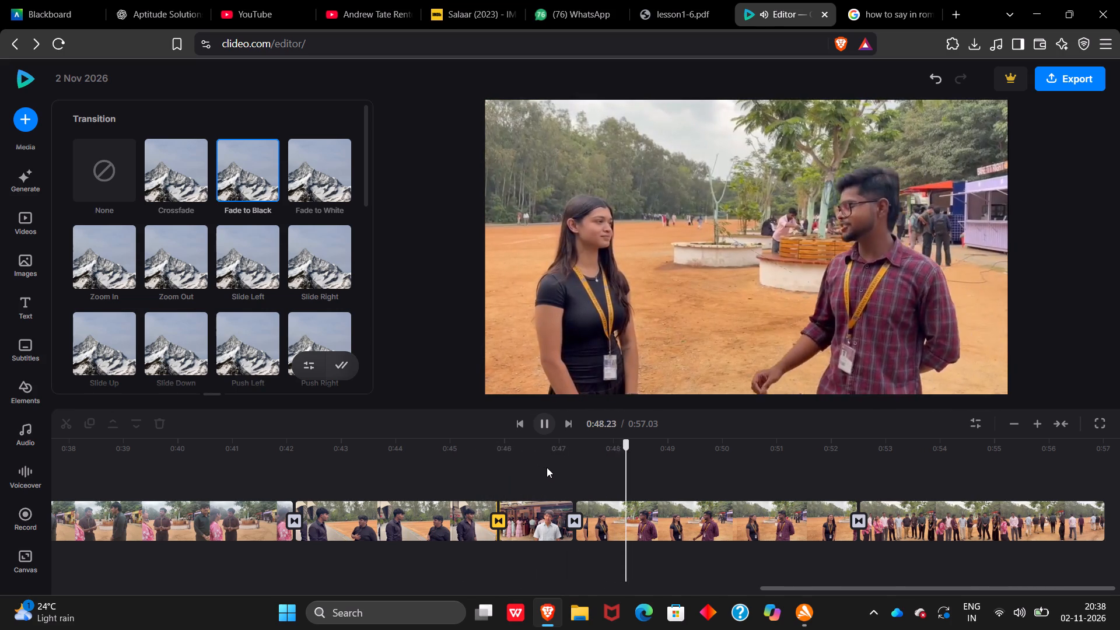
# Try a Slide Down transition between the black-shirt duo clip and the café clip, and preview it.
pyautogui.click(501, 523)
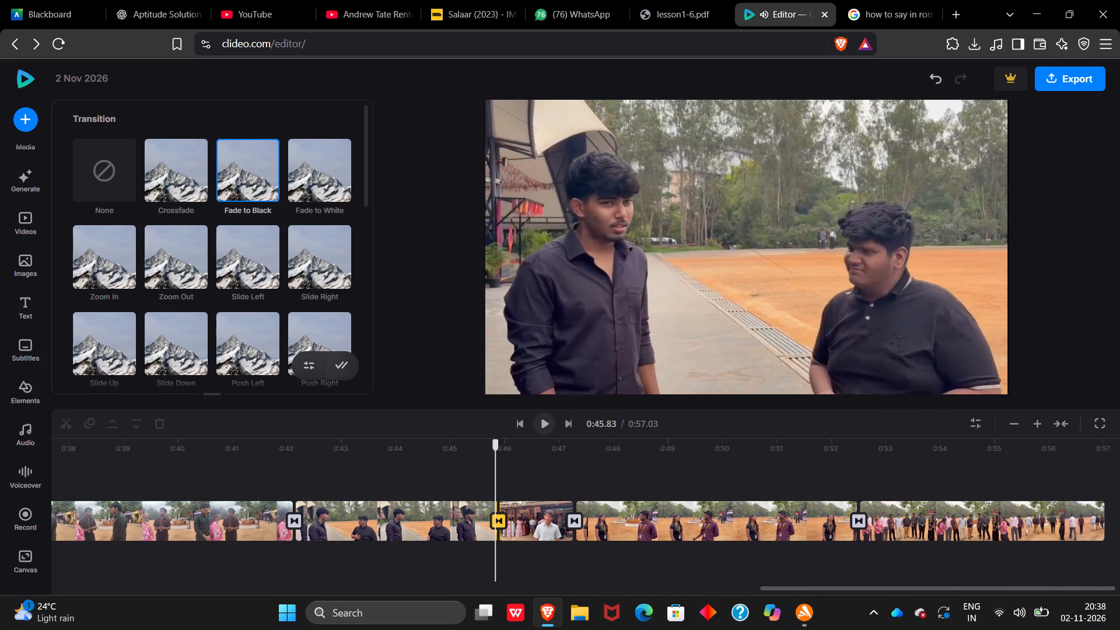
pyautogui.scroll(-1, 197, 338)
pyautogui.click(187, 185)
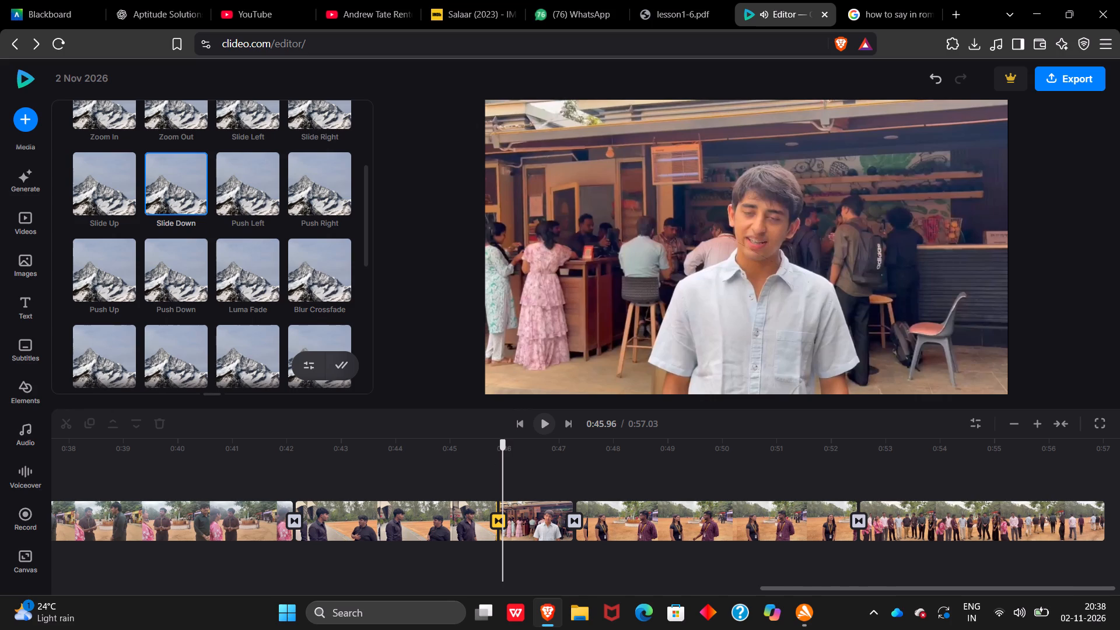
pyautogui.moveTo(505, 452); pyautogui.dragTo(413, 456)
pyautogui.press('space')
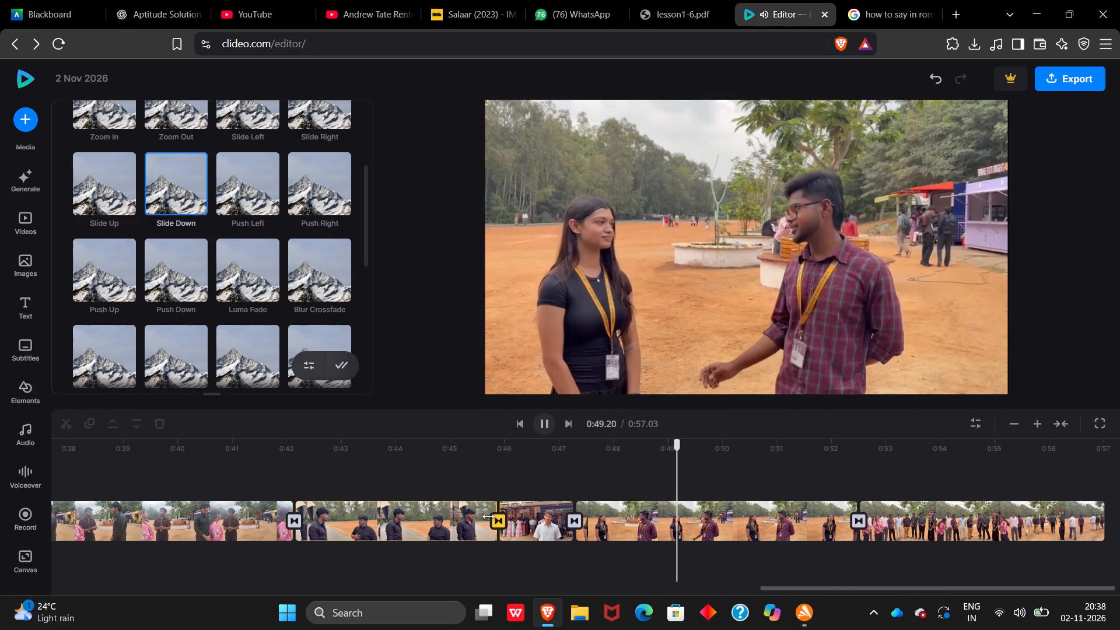
# Apply a Light Leak transition between the black-shirt duo clip and the café clip, and preview it.
pyautogui.scroll(-3, 222, 236)
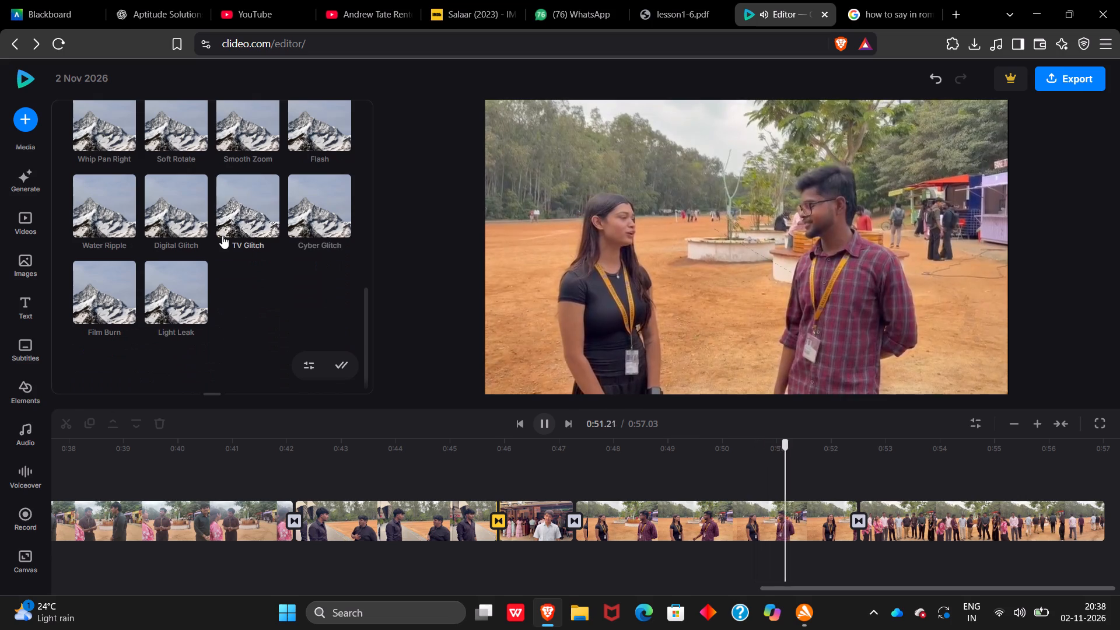
pyautogui.click(164, 298)
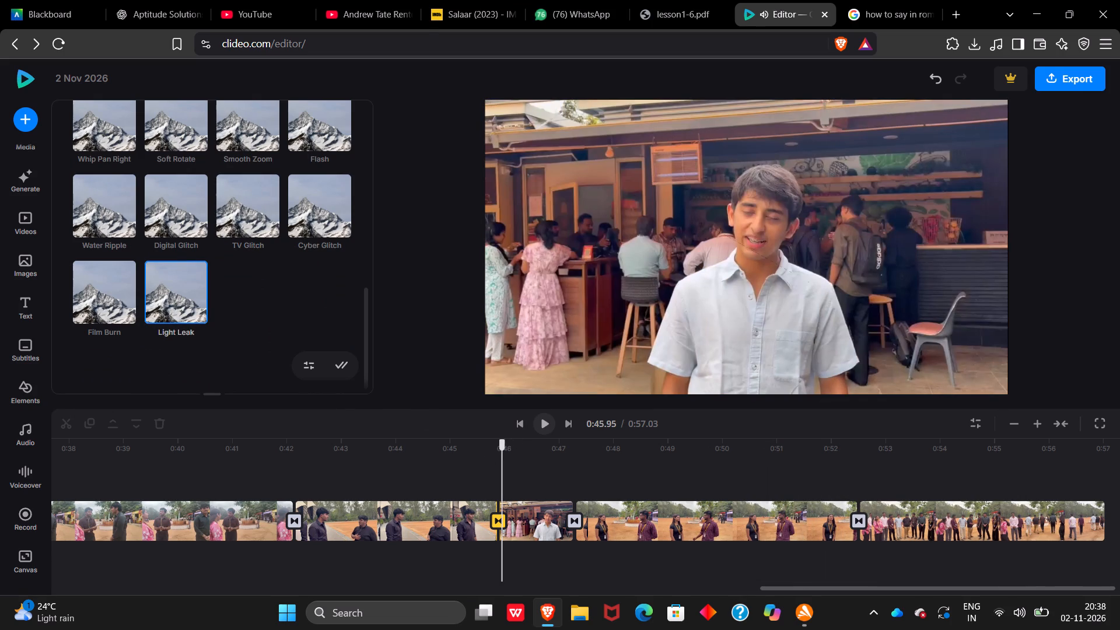
pyautogui.moveTo(502, 445); pyautogui.dragTo(457, 450)
pyautogui.press('space')
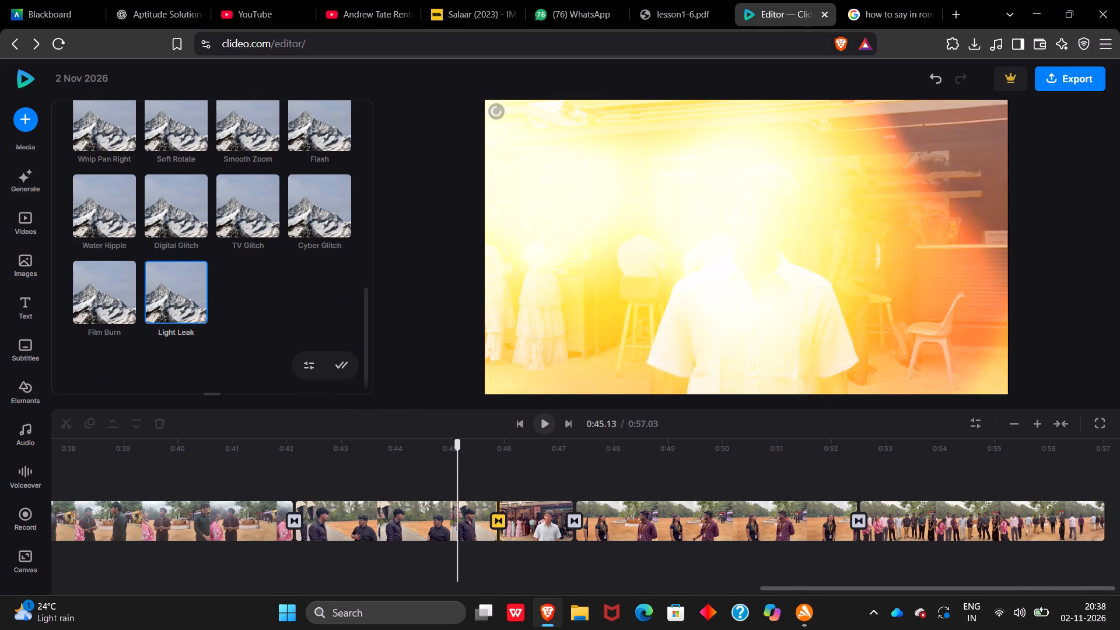
pyautogui.press('space')
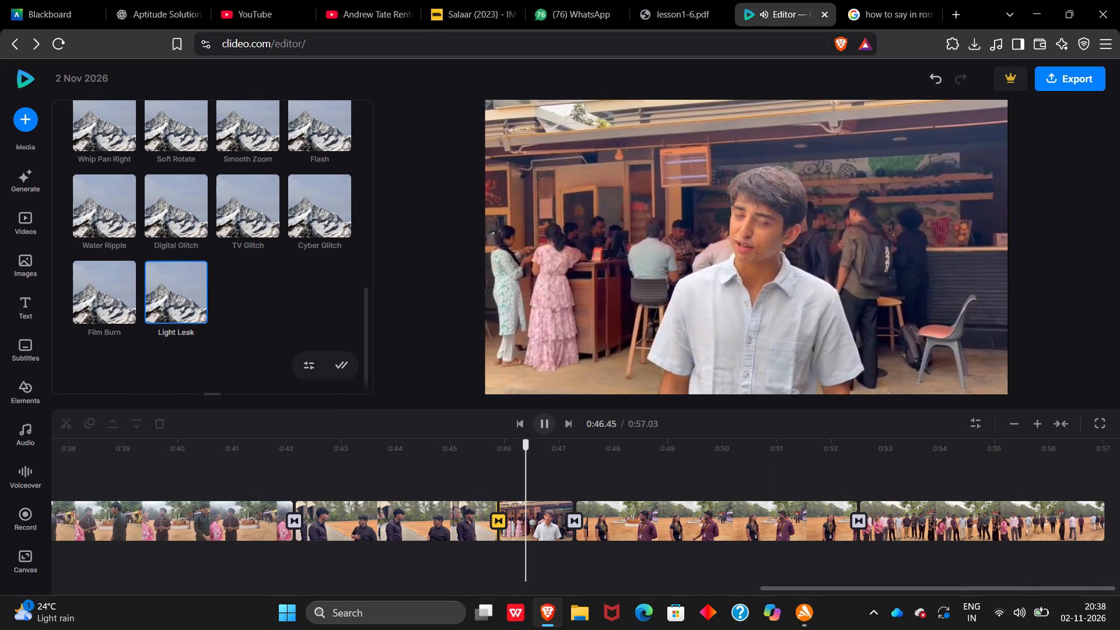
pyautogui.click(468, 463)
pyautogui.click(543, 519)
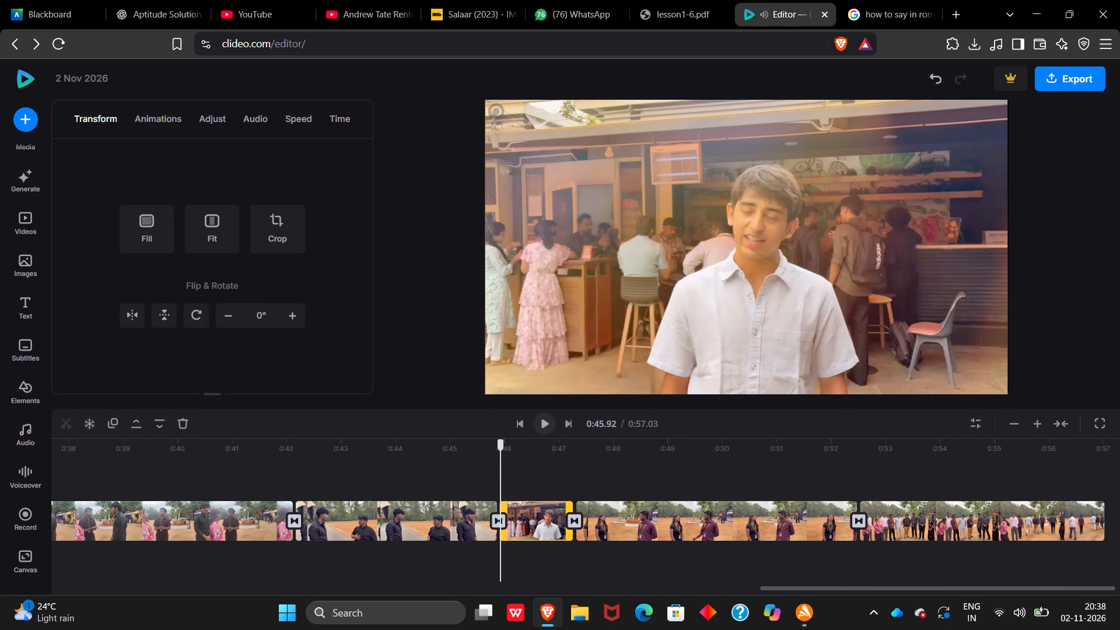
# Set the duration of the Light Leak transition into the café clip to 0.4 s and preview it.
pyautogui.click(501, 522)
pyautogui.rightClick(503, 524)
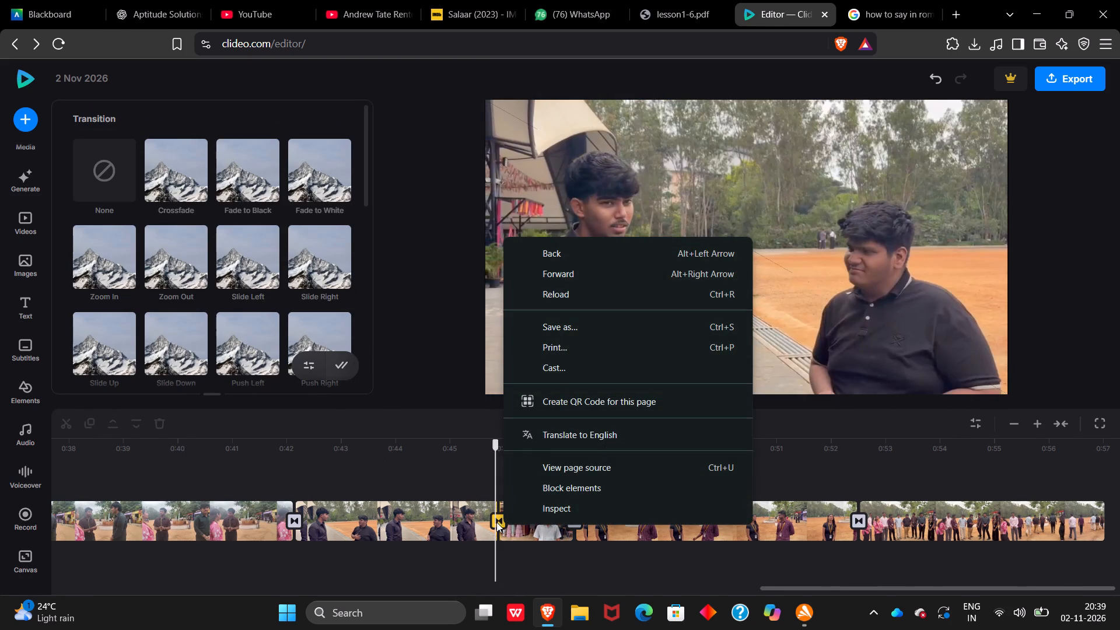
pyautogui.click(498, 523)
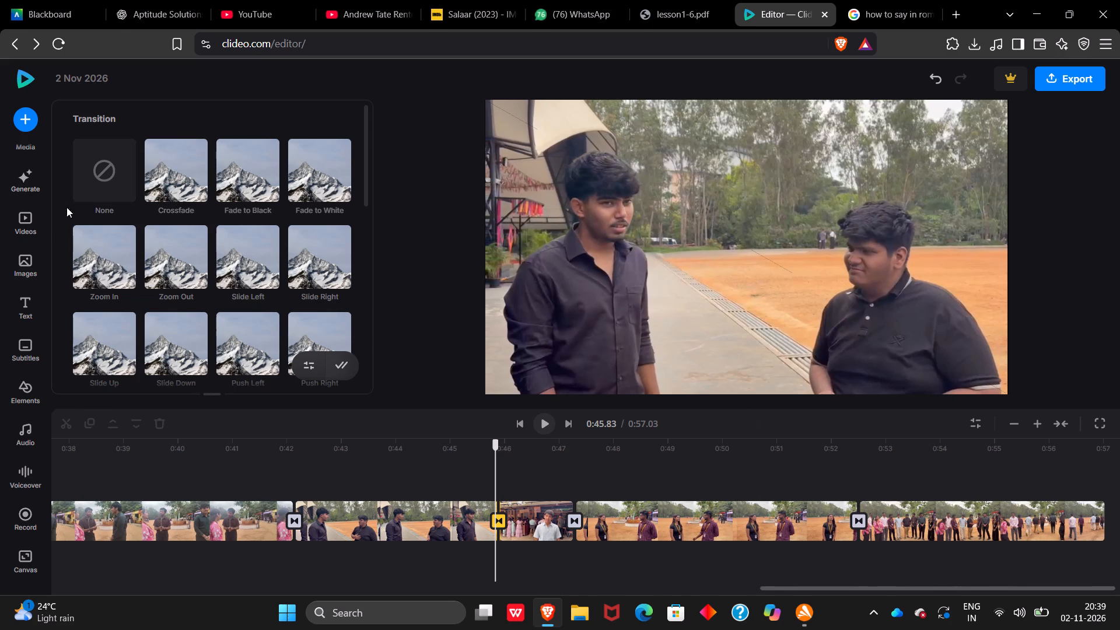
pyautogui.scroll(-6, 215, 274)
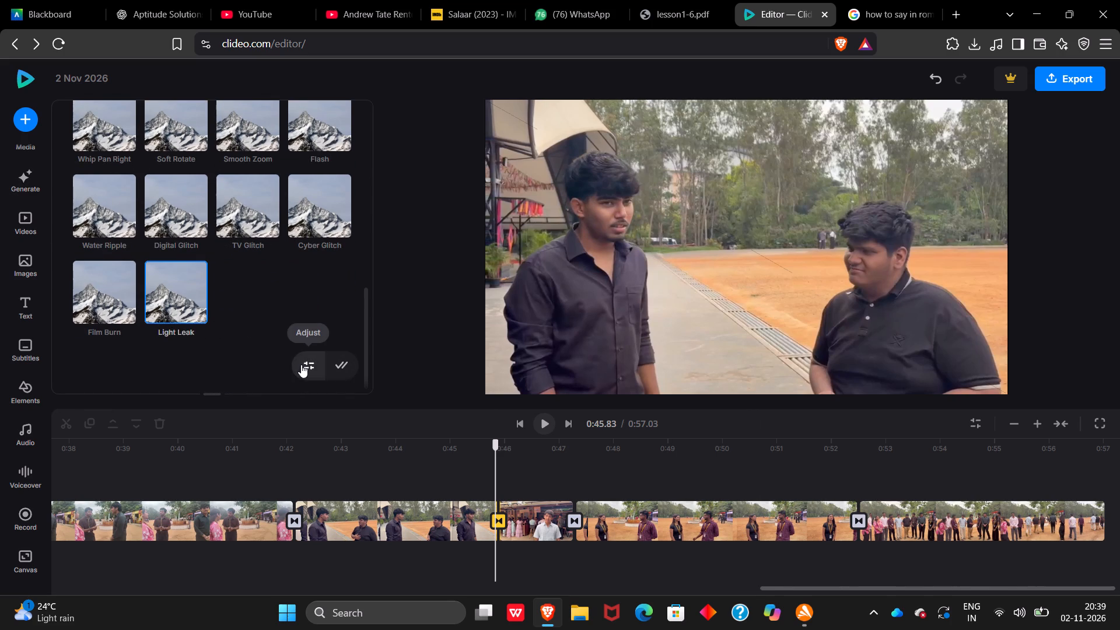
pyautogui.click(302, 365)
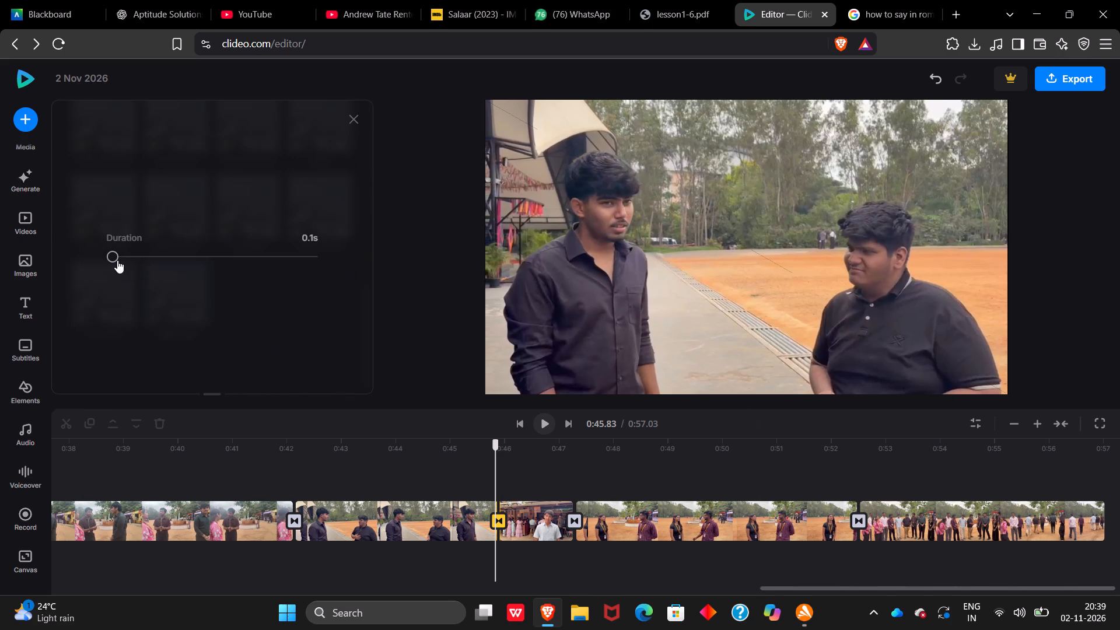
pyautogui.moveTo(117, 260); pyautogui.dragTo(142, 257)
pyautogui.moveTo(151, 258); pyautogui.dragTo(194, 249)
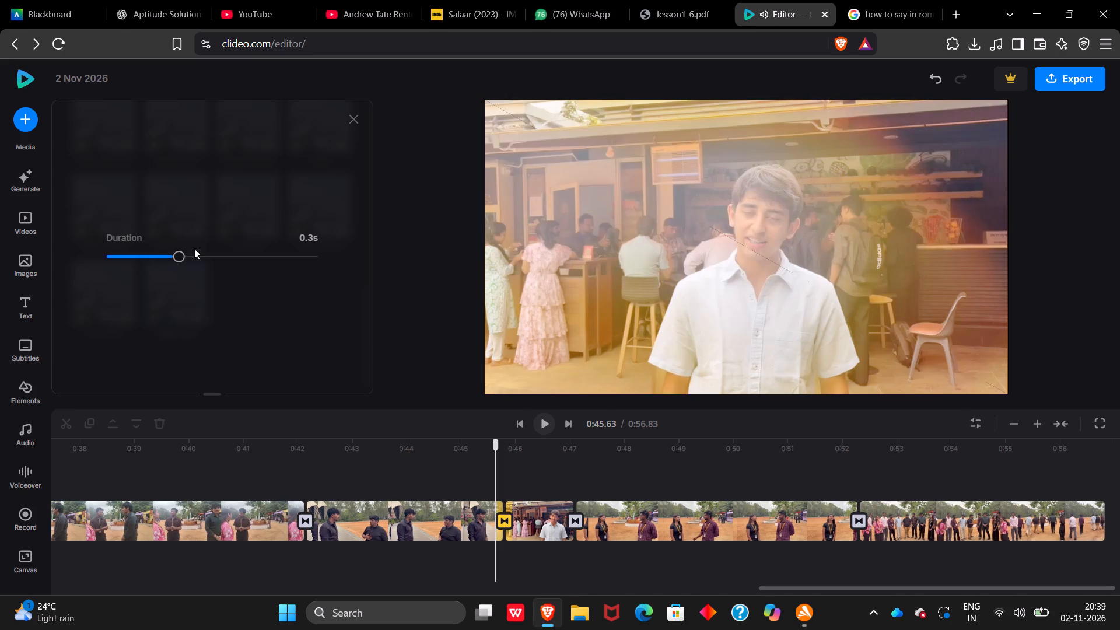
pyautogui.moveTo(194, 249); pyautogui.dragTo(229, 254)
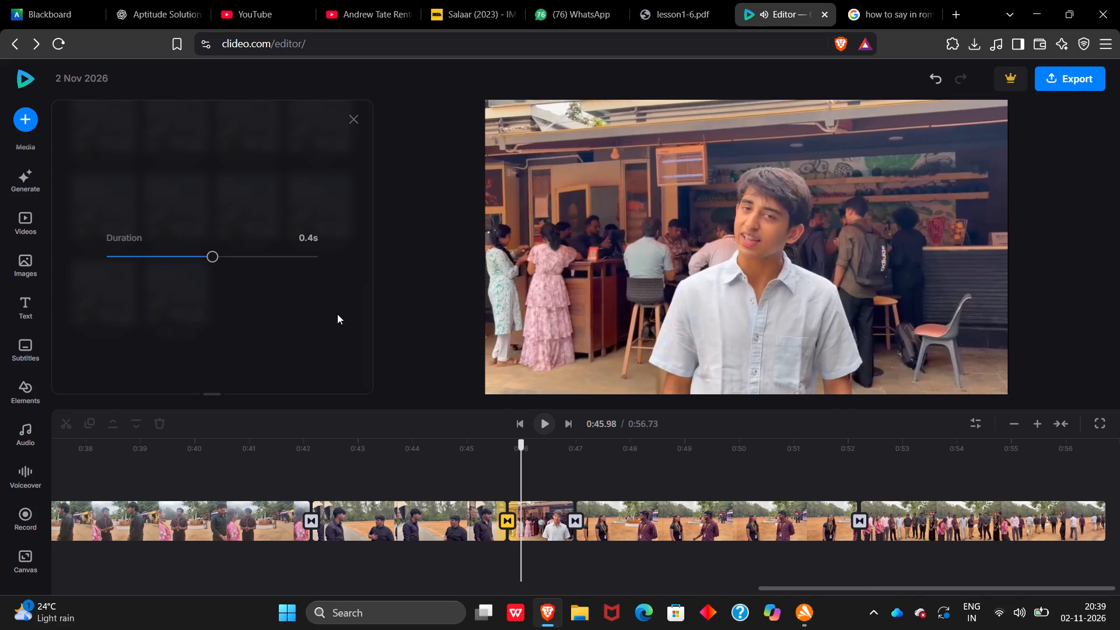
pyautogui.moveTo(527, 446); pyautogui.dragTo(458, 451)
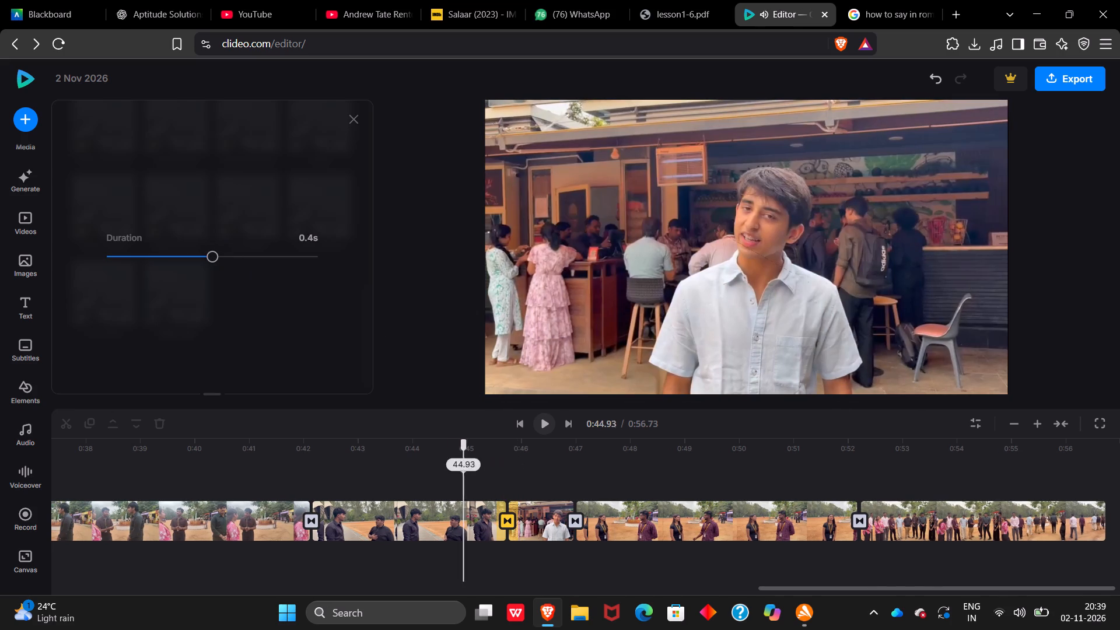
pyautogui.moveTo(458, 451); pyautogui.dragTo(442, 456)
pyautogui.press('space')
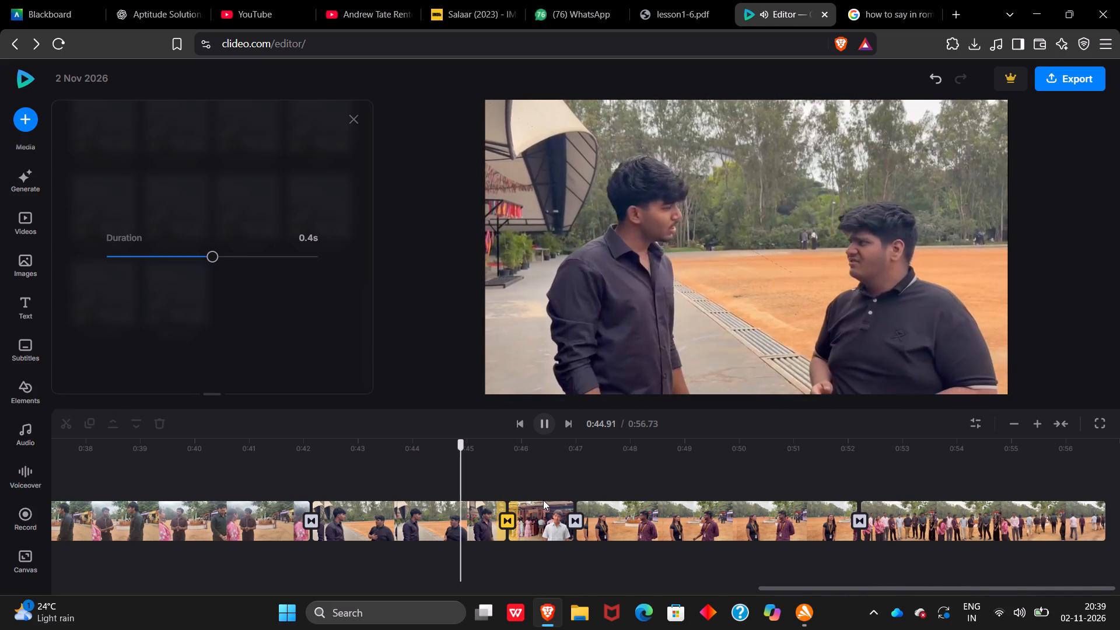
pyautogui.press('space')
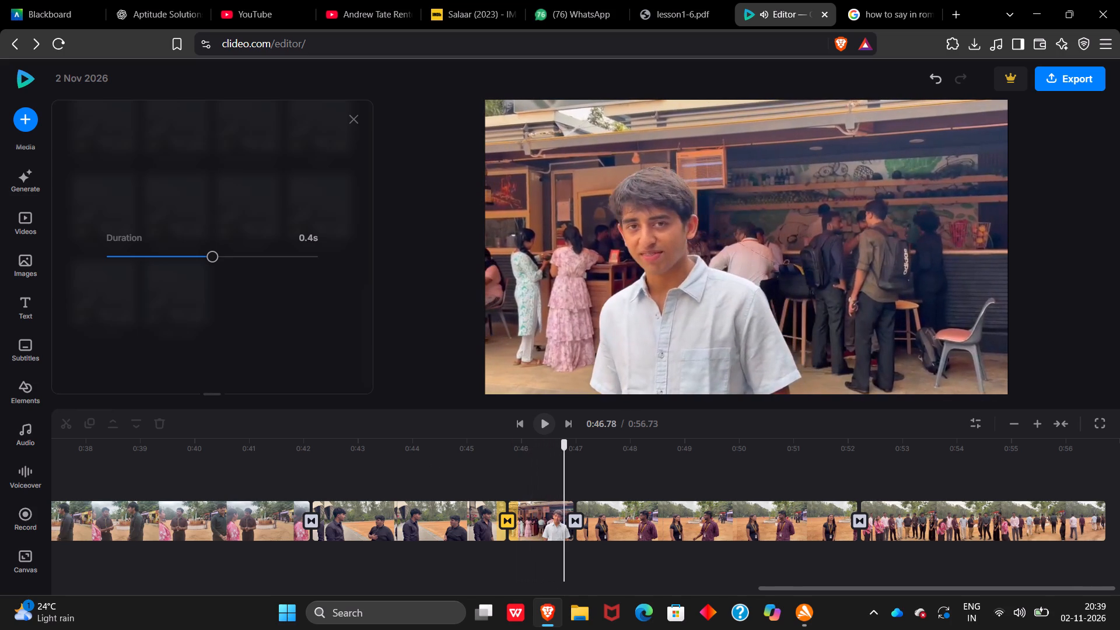
# Set the duration of the Light Leak transition into the café clip to 0.7 s and preview it.
pyautogui.click(507, 520)
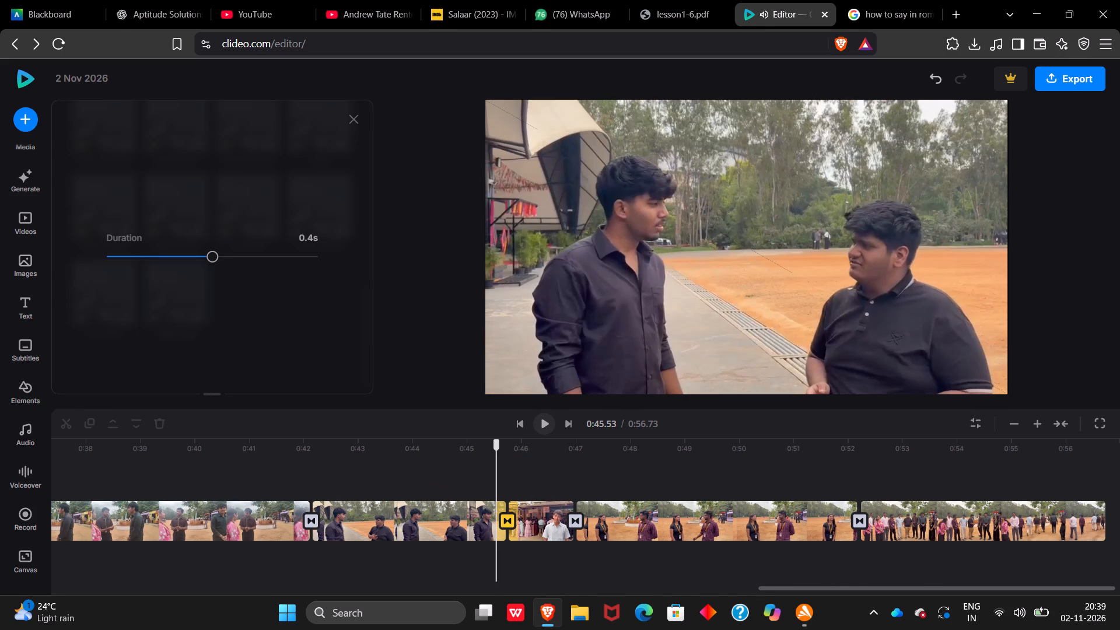
pyautogui.moveTo(213, 253); pyautogui.dragTo(359, 274)
pyautogui.press('space')
pyautogui.press('space')
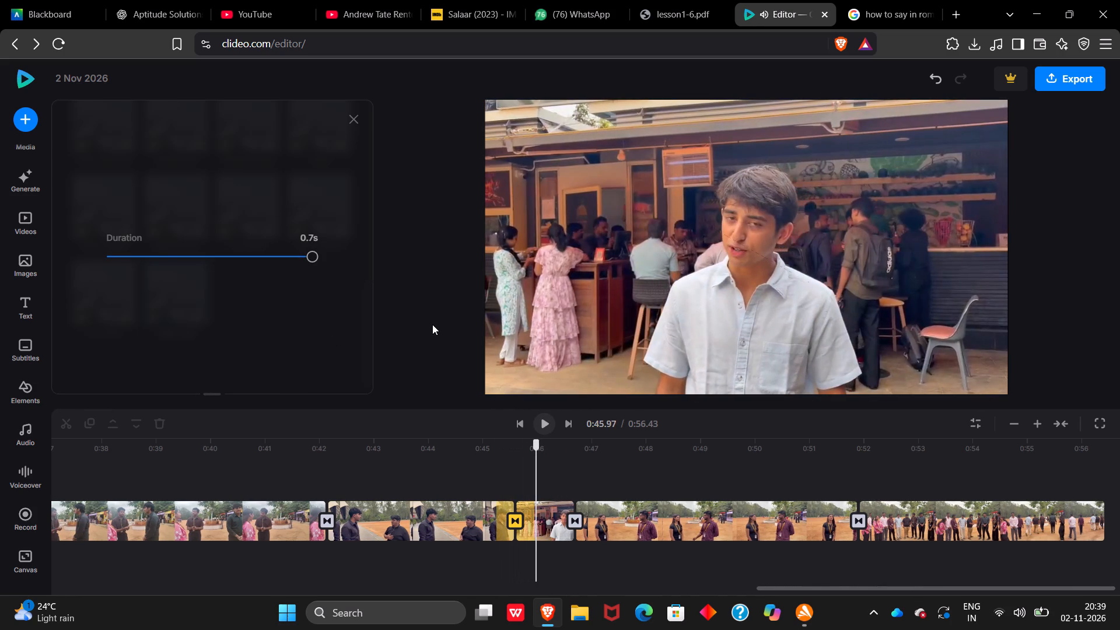
pyautogui.press('space')
pyautogui.press('space')
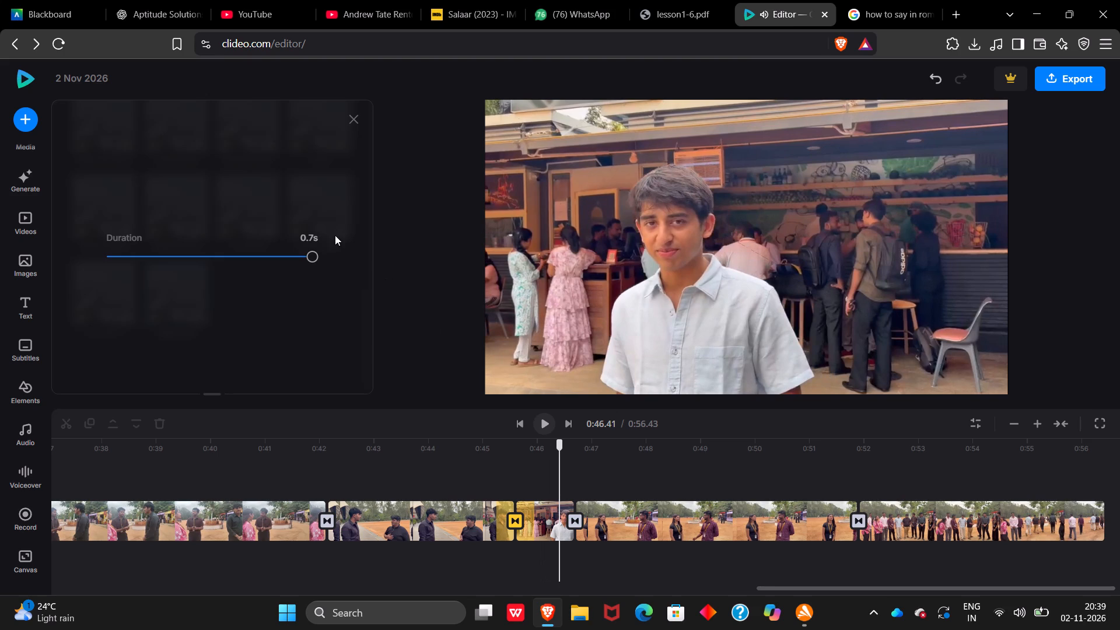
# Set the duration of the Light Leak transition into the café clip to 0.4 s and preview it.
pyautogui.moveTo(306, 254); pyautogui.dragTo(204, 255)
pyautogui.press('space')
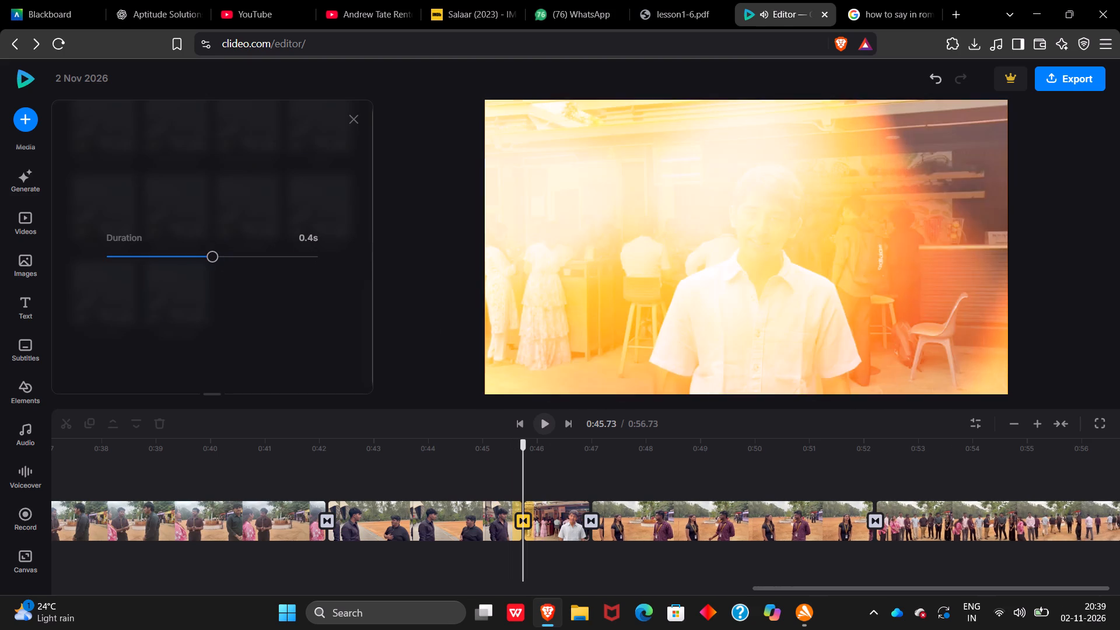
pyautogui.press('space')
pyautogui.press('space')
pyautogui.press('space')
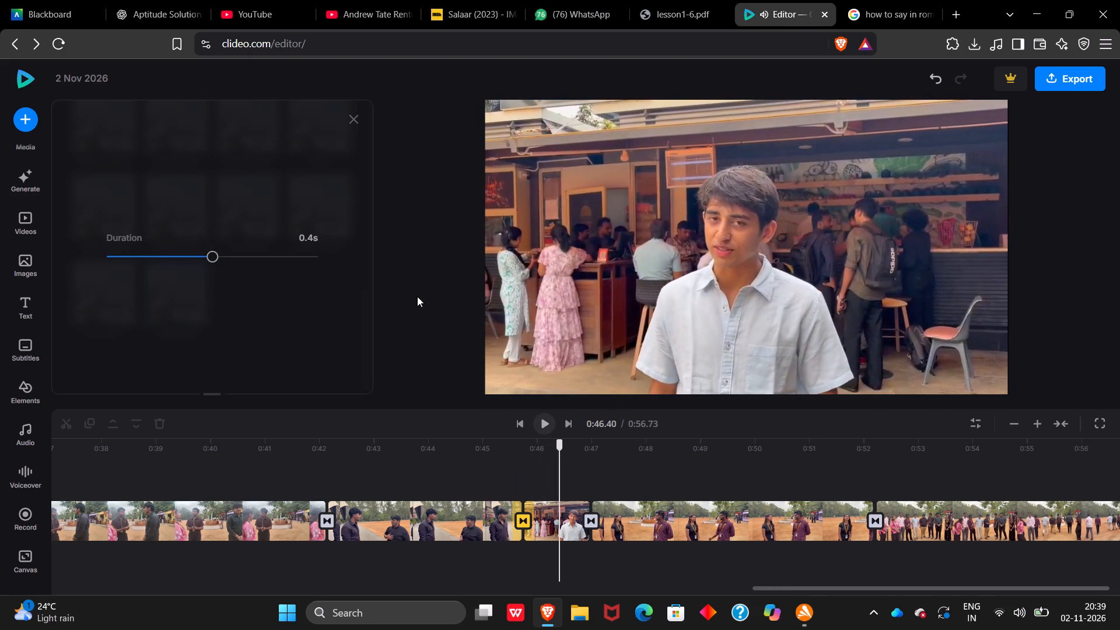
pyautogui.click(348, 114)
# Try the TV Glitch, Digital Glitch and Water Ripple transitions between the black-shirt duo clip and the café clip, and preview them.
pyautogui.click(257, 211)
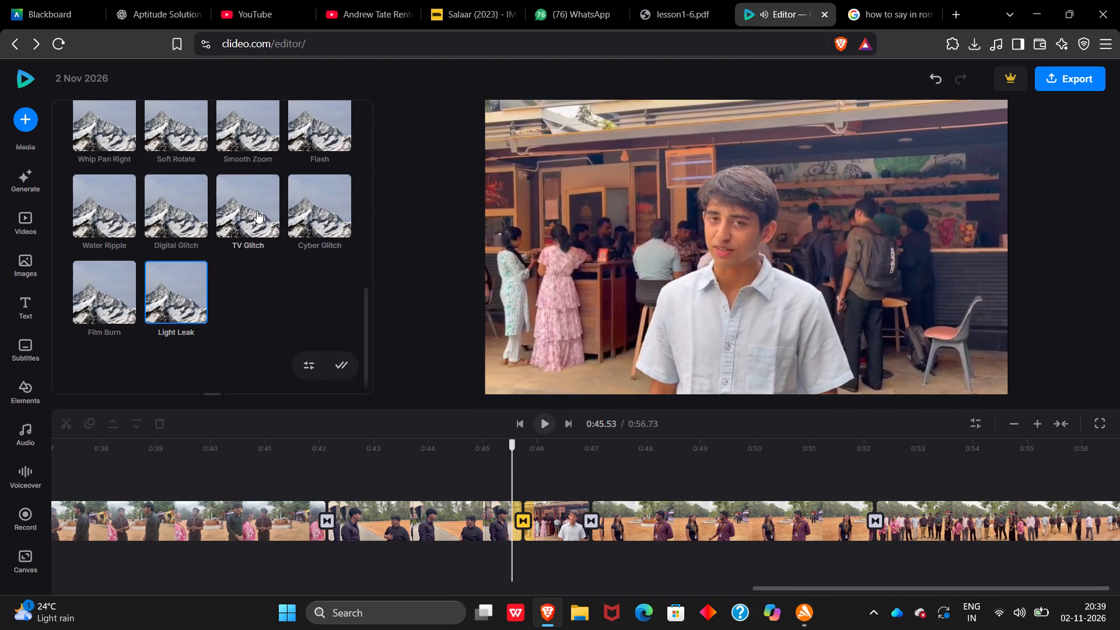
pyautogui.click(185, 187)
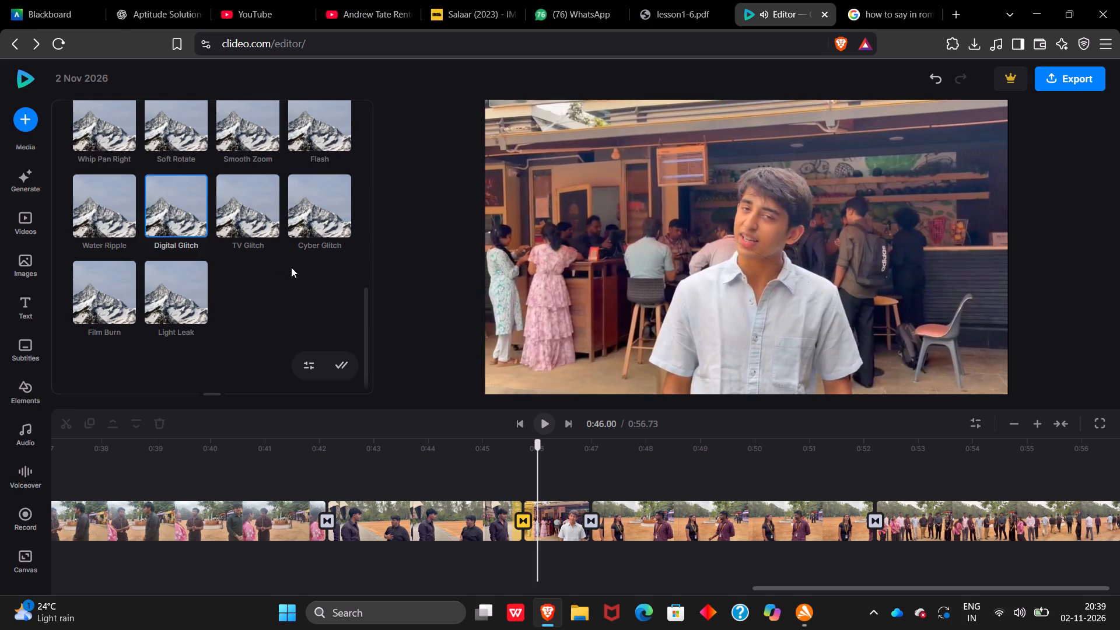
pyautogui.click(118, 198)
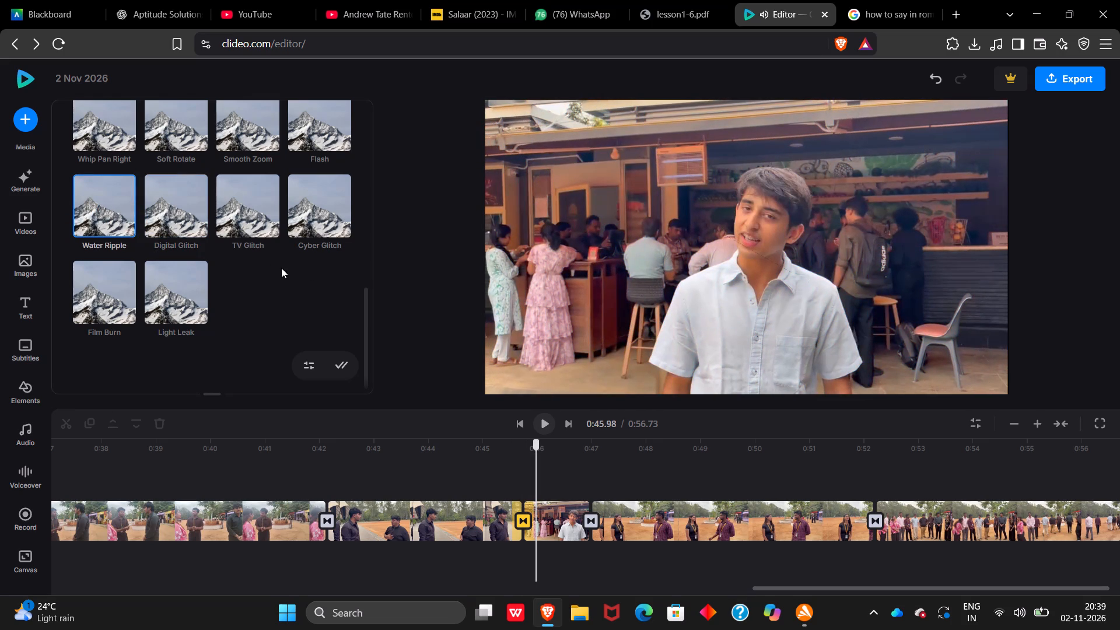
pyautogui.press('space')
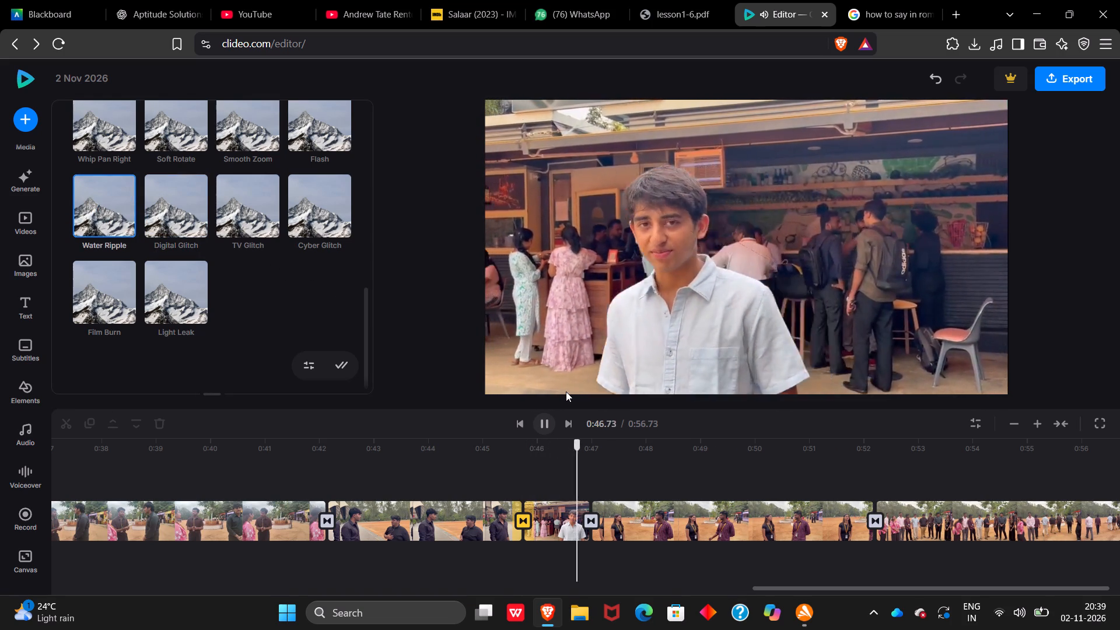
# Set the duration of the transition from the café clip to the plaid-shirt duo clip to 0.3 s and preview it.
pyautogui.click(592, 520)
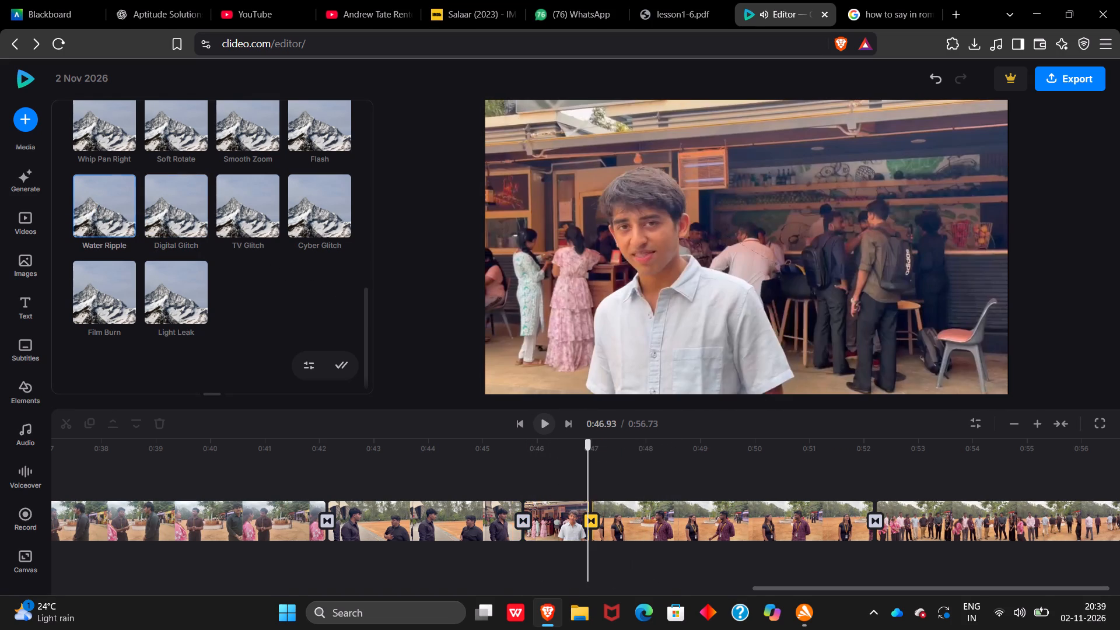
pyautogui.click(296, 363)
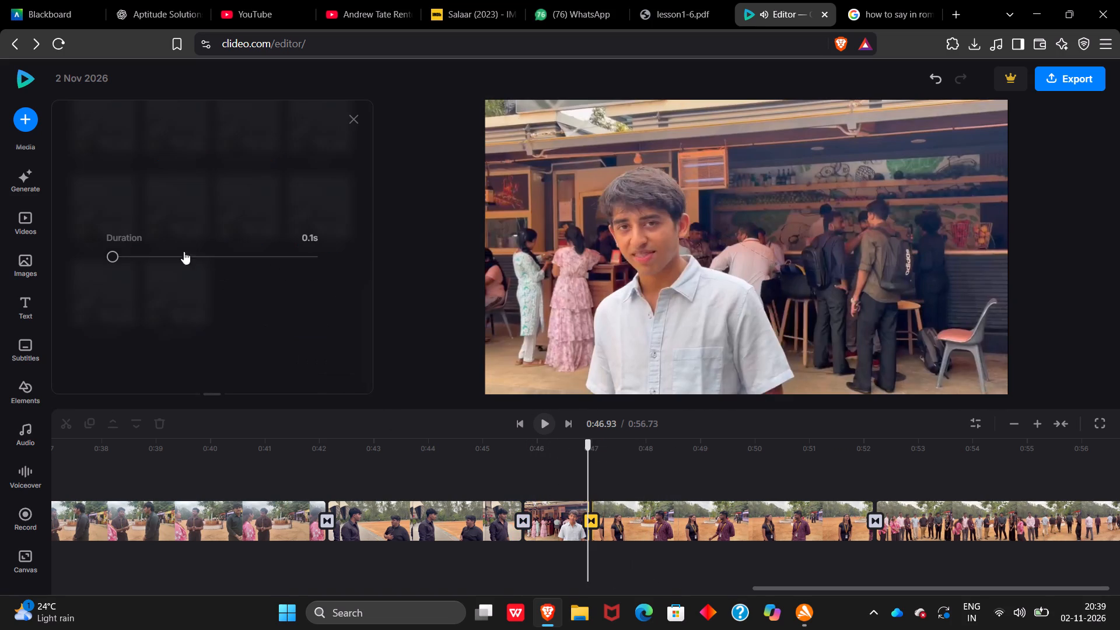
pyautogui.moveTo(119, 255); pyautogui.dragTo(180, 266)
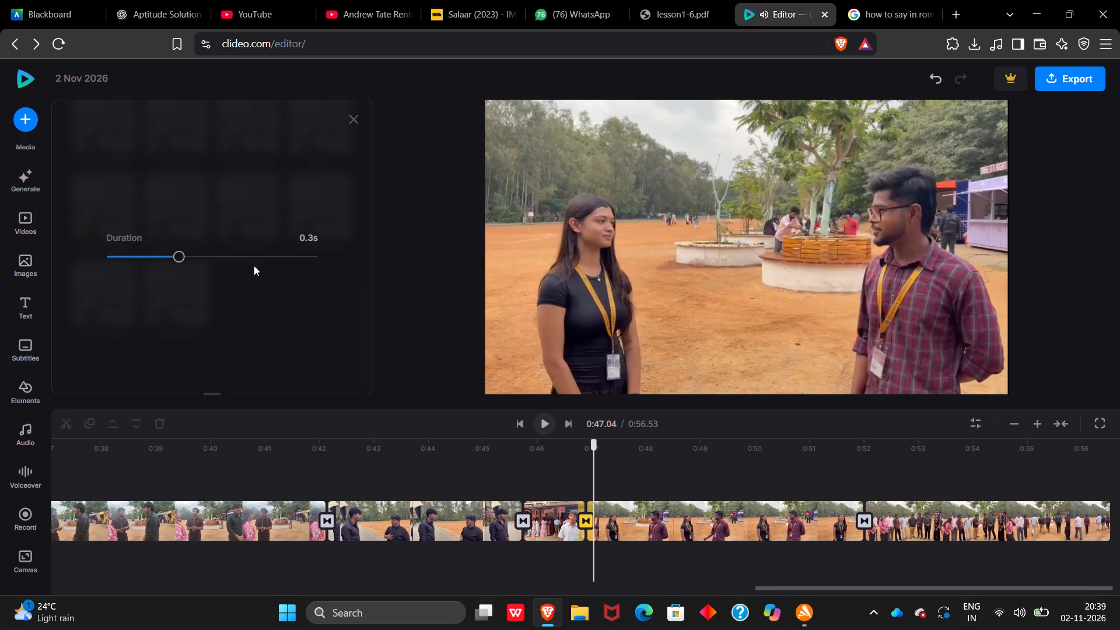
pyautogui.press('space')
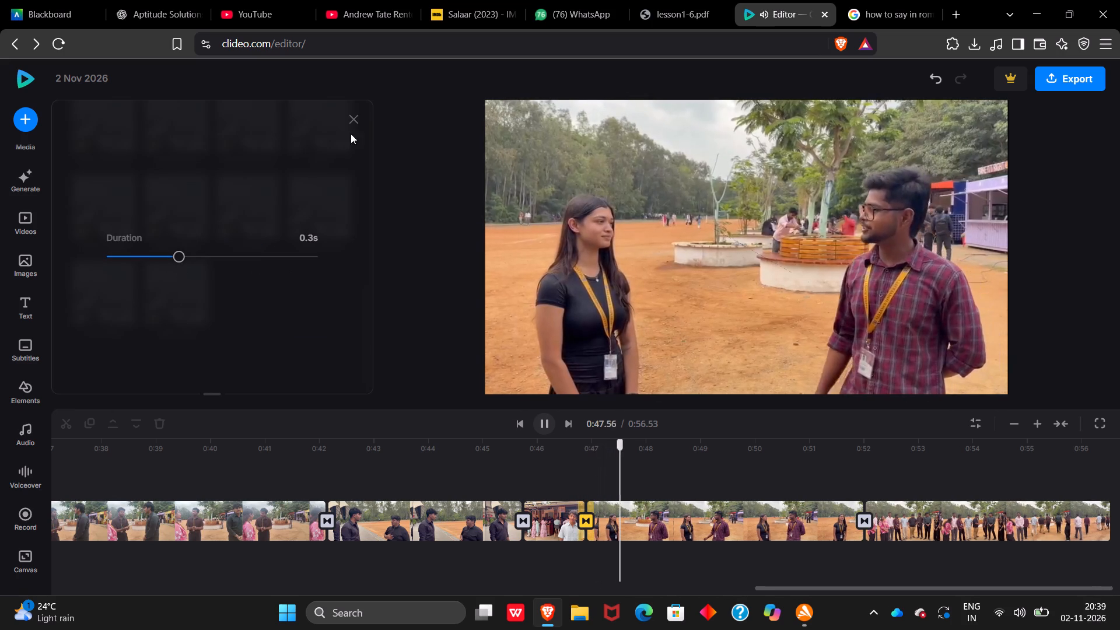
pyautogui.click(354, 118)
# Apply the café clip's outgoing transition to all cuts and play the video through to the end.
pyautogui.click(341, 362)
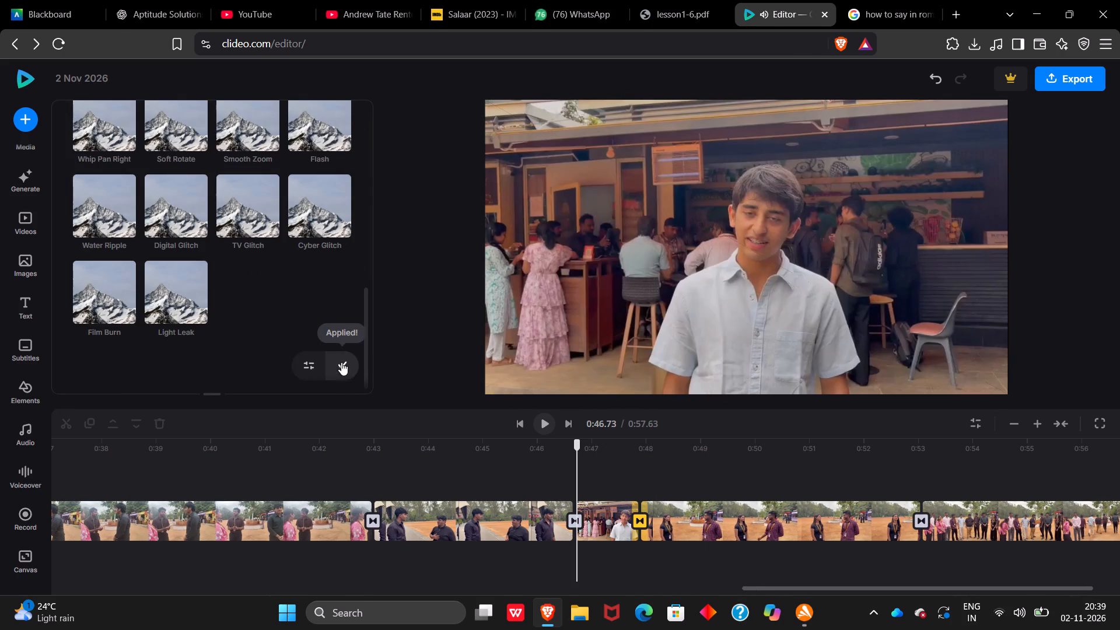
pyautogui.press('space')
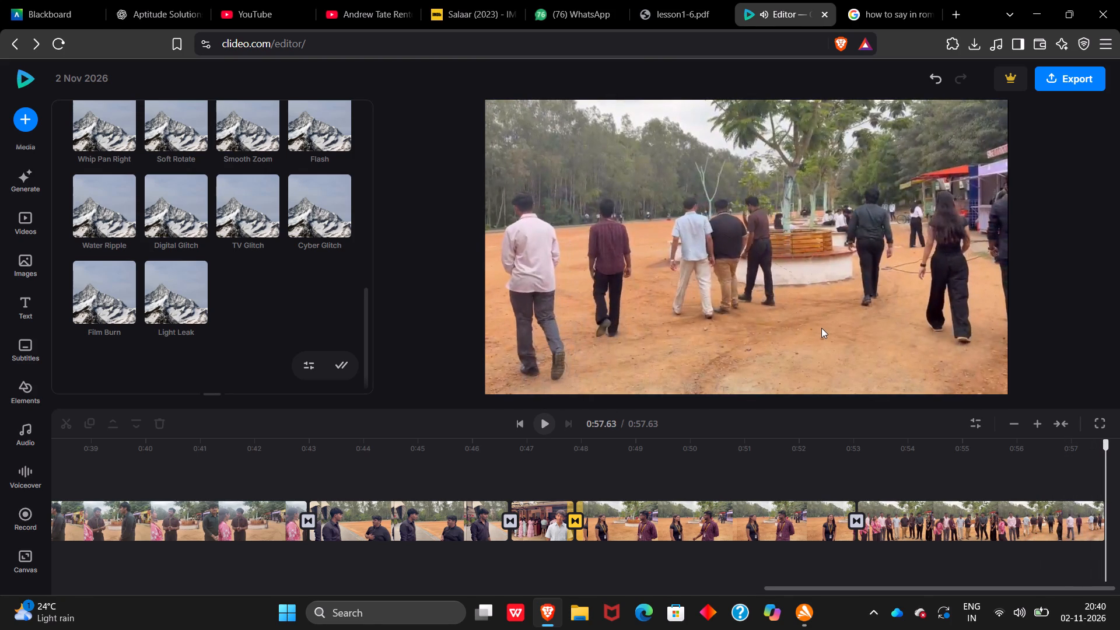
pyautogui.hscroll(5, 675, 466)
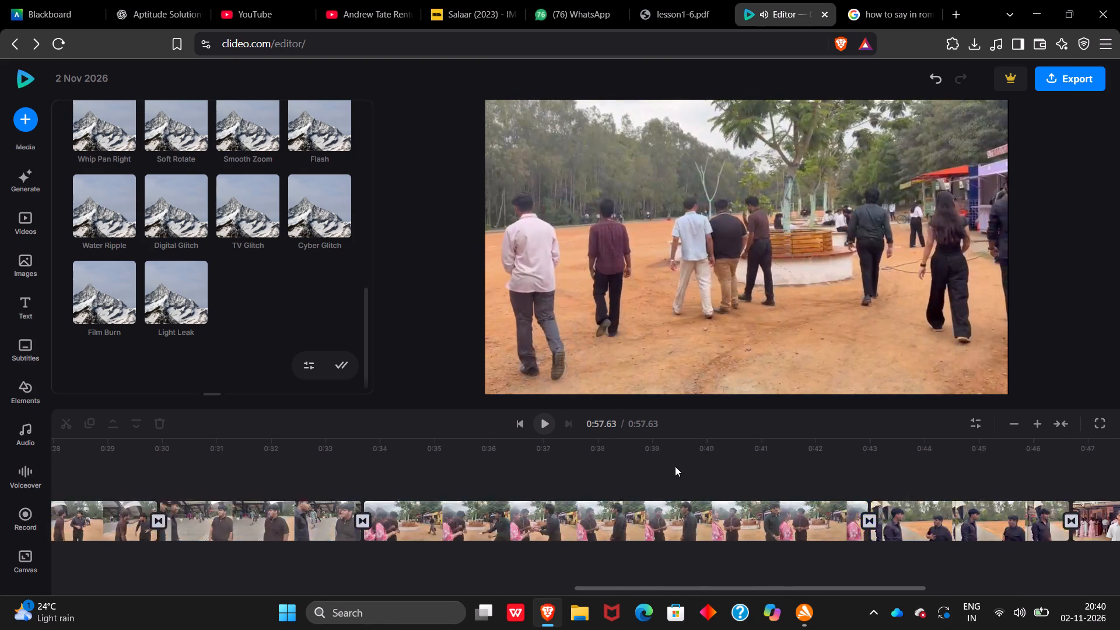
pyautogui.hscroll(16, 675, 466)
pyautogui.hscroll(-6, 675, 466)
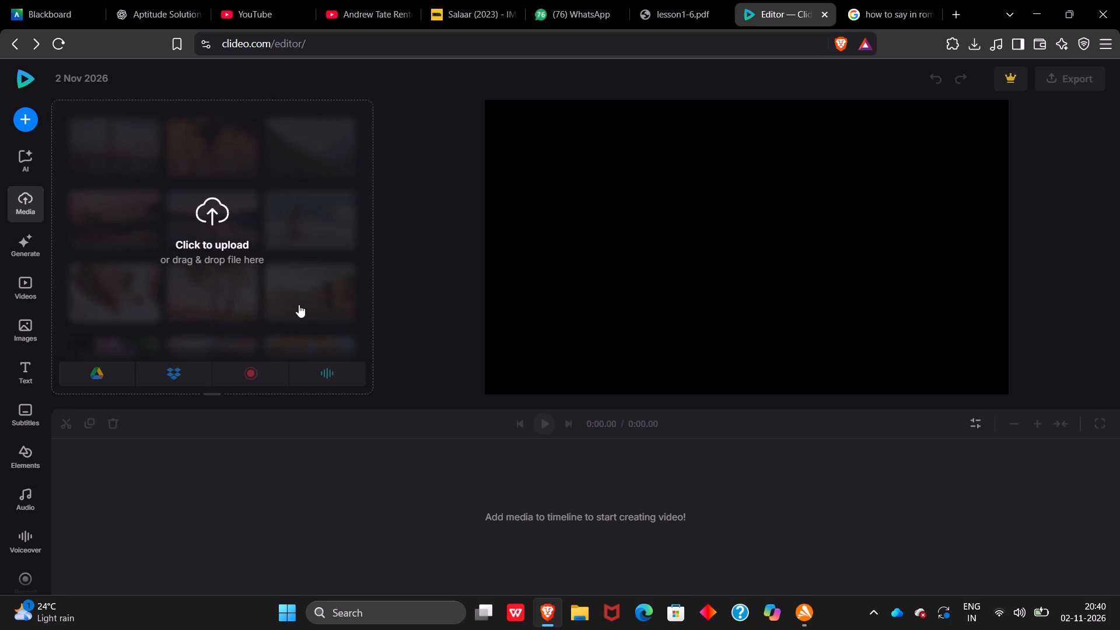
# Upload the jap1 video from Downloads to the empty project.
pyautogui.click(299, 304)
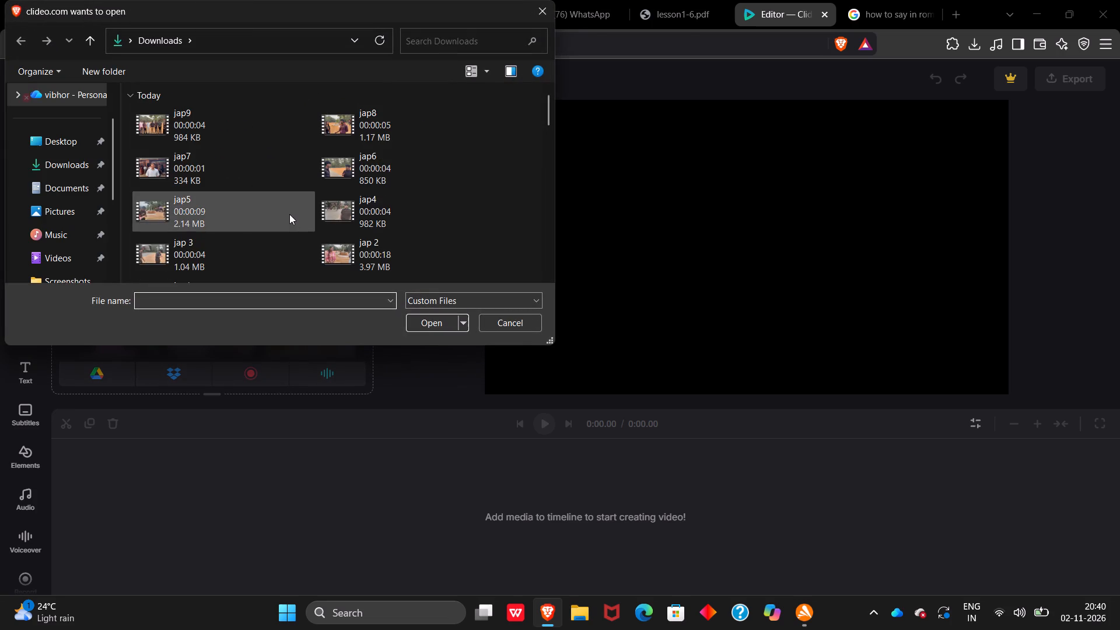
pyautogui.scroll(-1, 289, 214)
pyautogui.scroll(1, 301, 202)
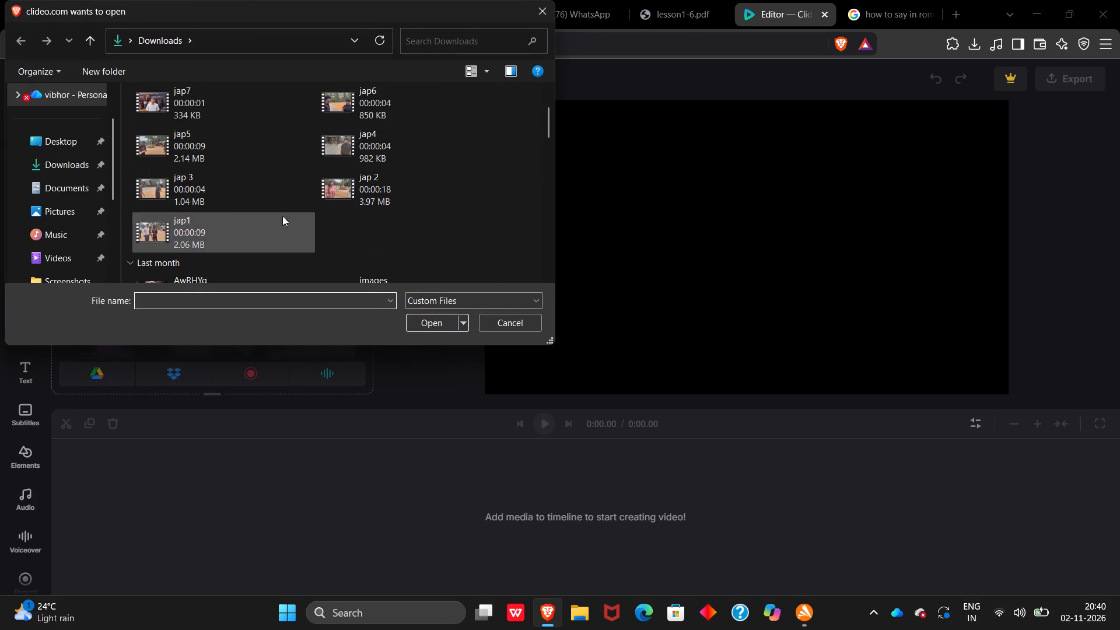
pyautogui.doubleClick(236, 228)
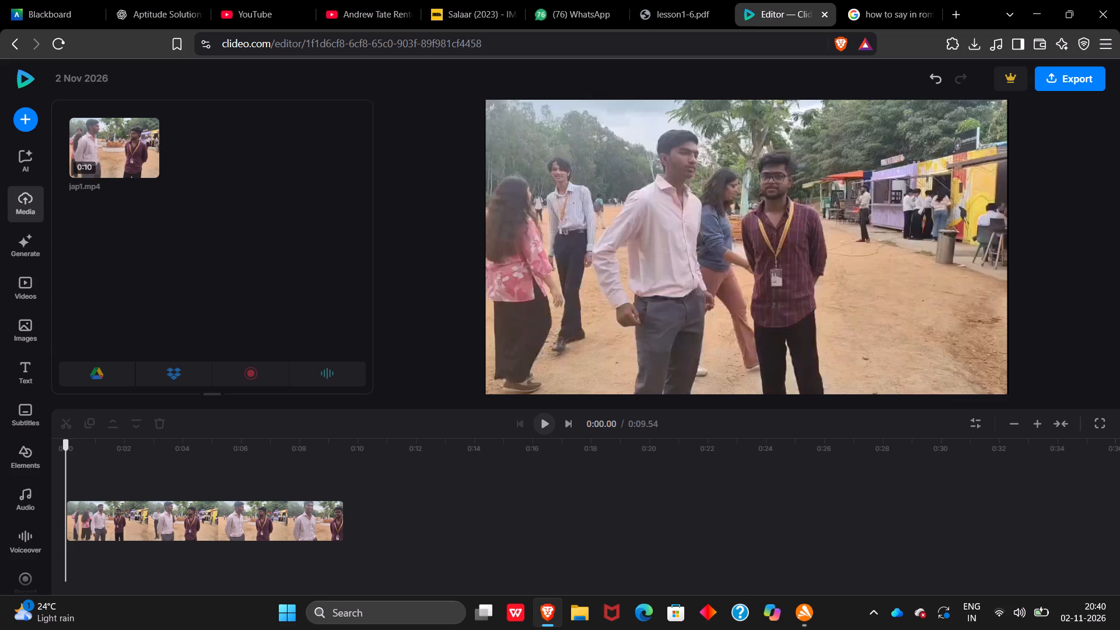
# Preview the ending and the opening seconds of the jap1 clip.
pyautogui.moveTo(64, 448); pyautogui.dragTo(338, 485)
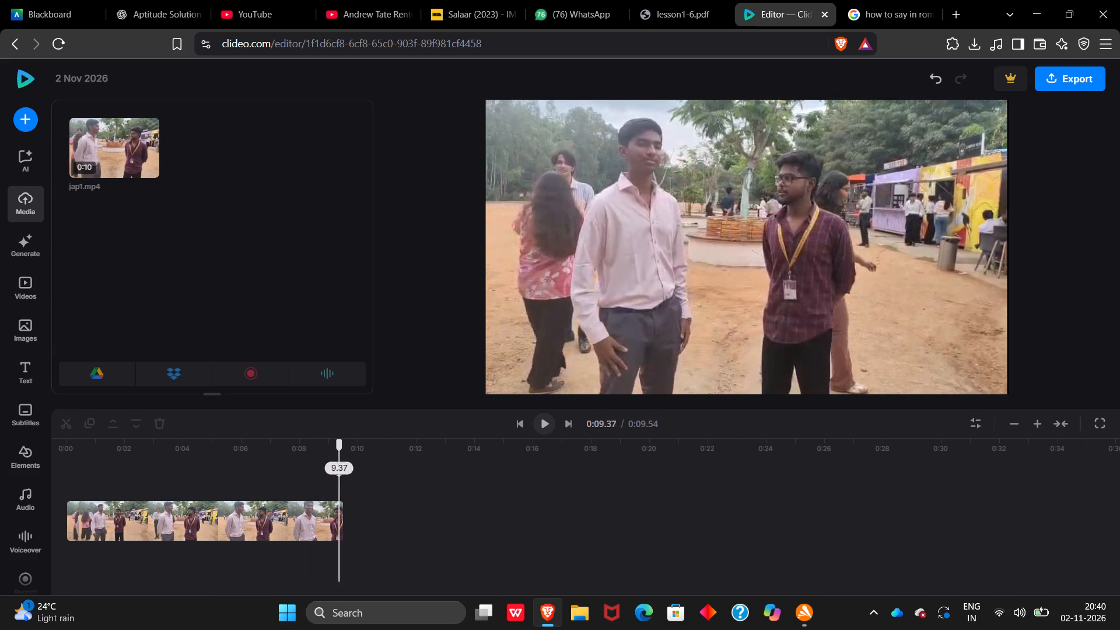
pyautogui.moveTo(338, 485); pyautogui.dragTo(333, 488)
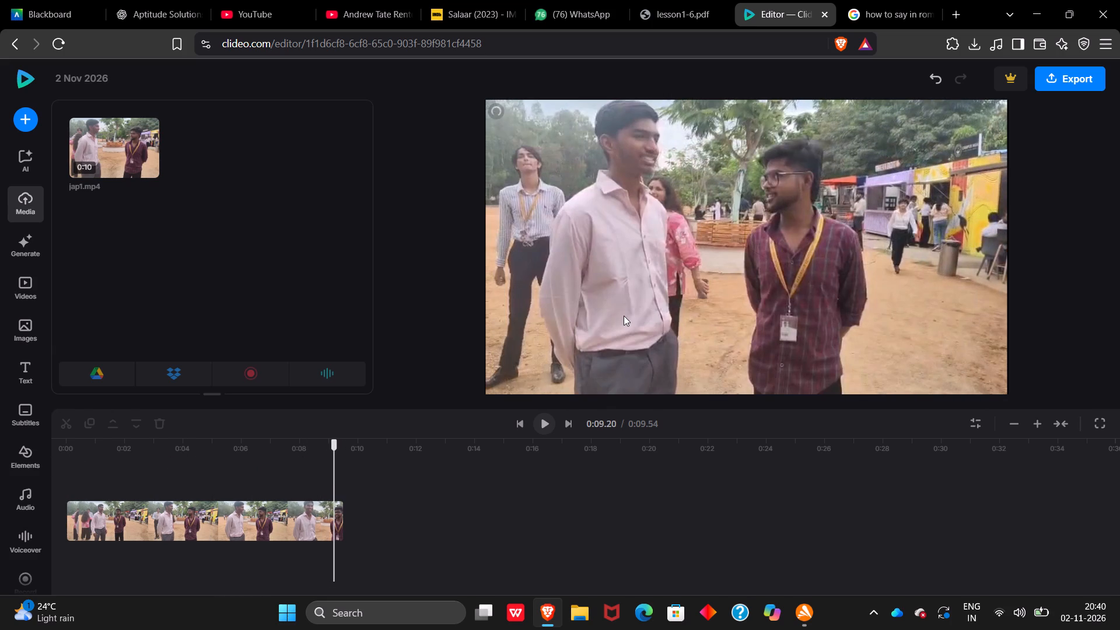
pyautogui.press('space')
pyautogui.press('space')
pyautogui.press('space')
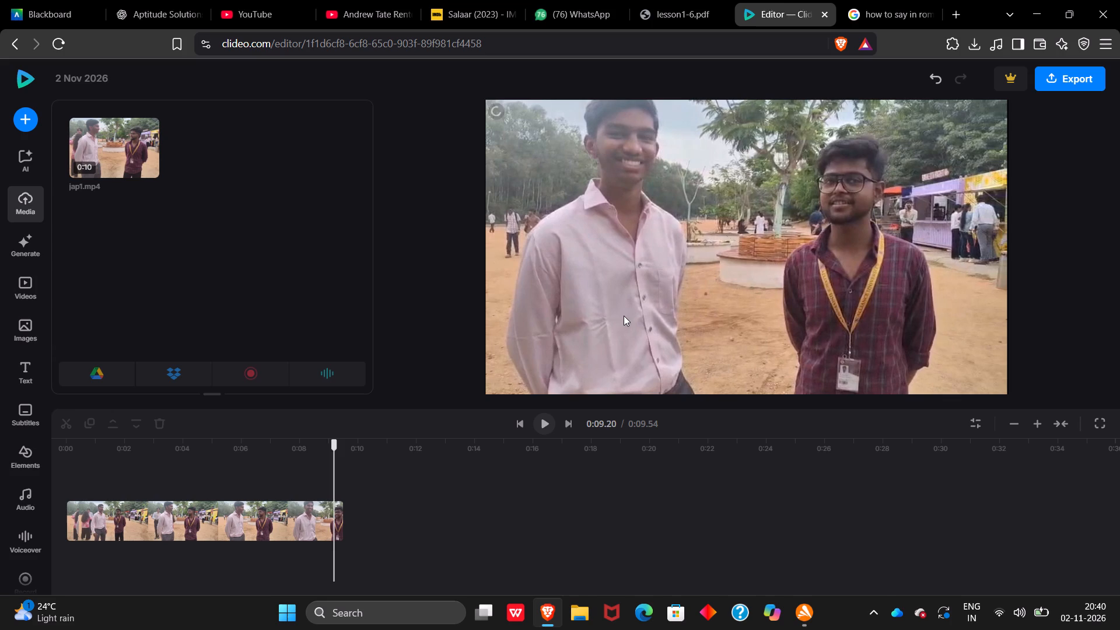
pyautogui.press('space')
pyautogui.press('space')
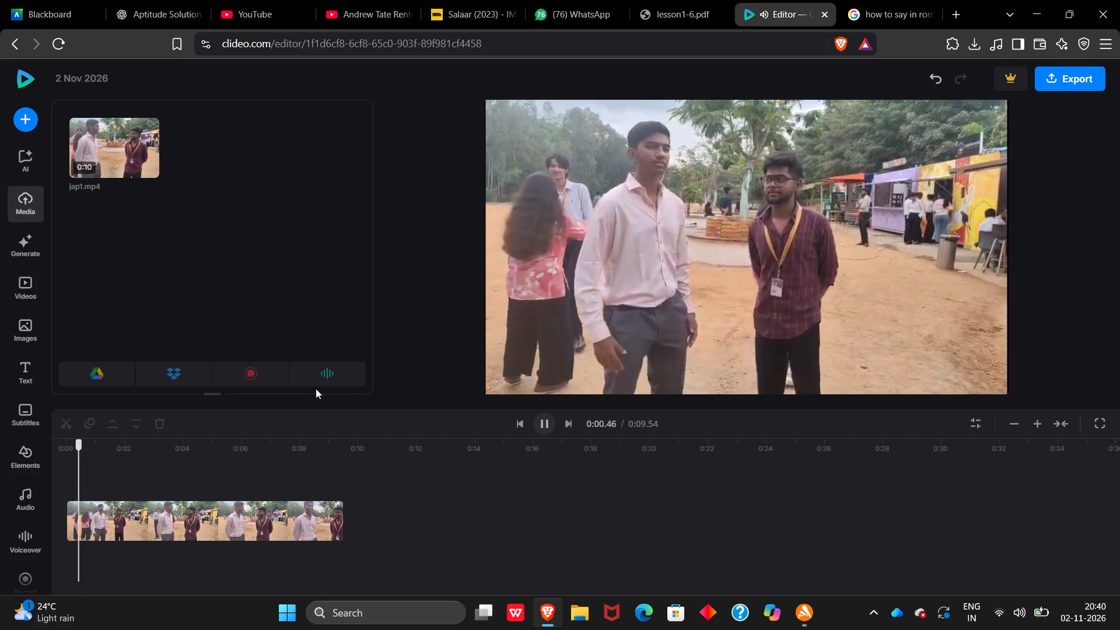
pyautogui.click(284, 312)
pyautogui.press('space')
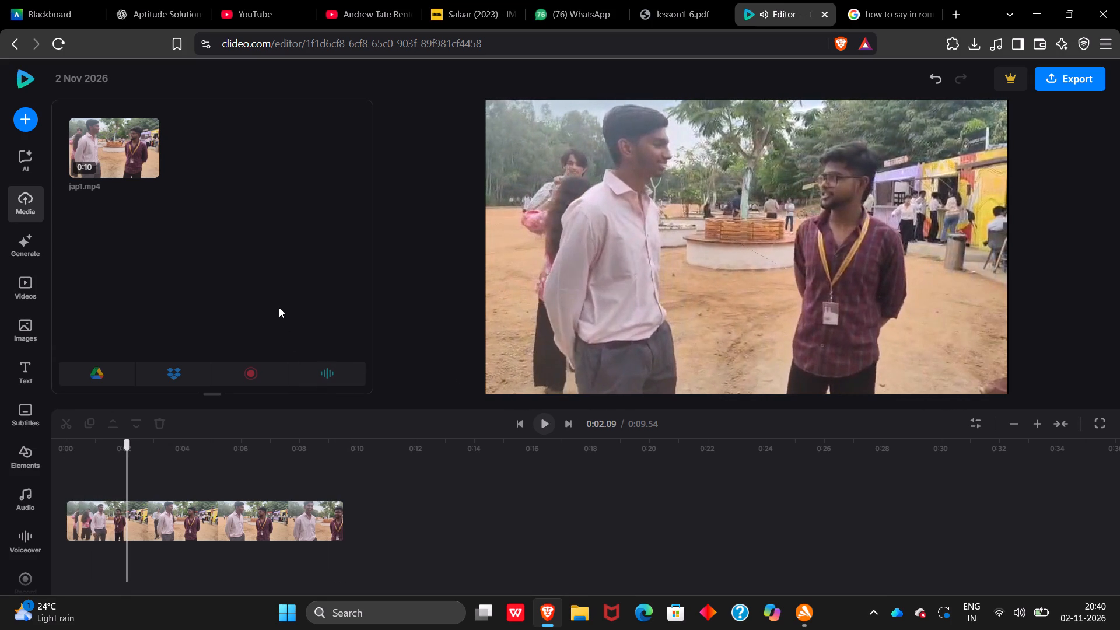
# Upload the jap 2 video from Downloads to the project.
pyautogui.click(24, 134)
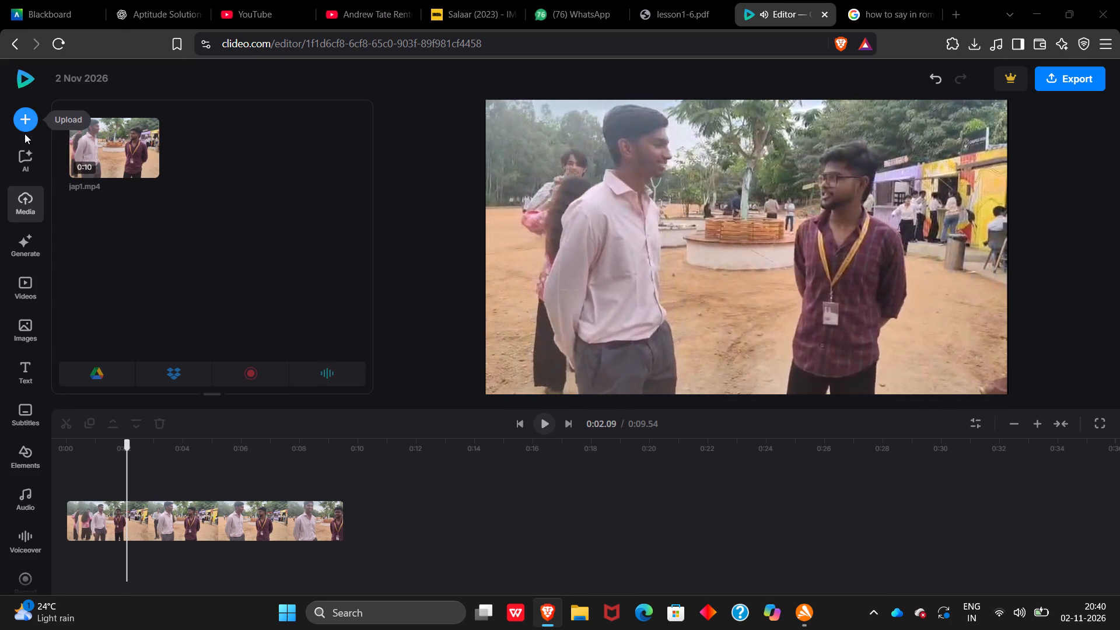
pyautogui.doubleClick(404, 249)
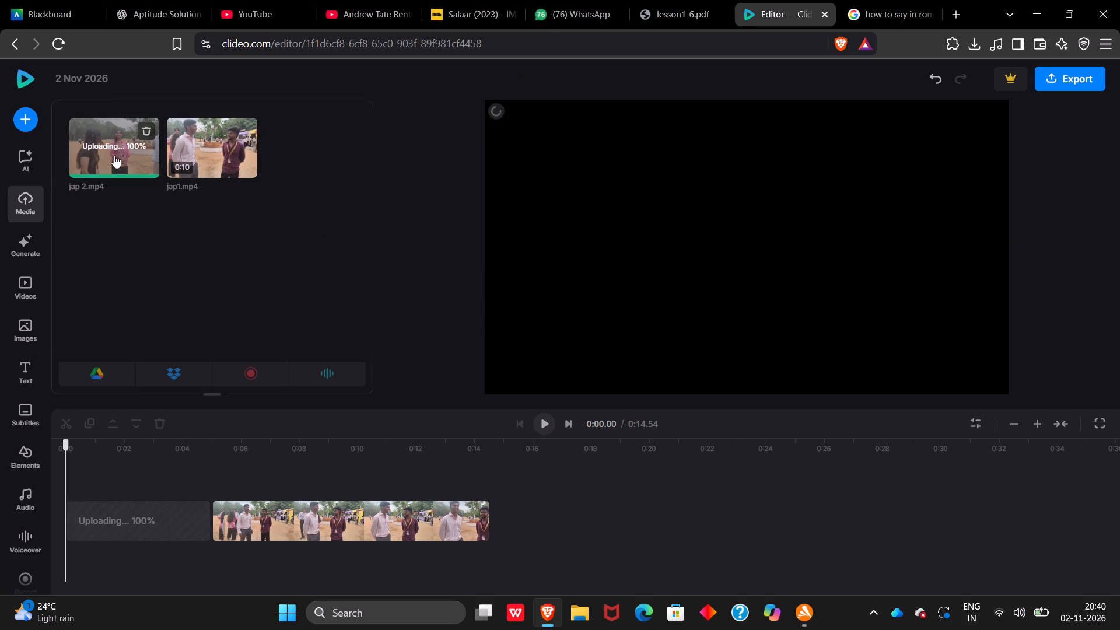
# Rearrange the timeline so the jap1 clip starts at 0:00 and the jap 2 clip follows it without a gap.
pyautogui.moveTo(146, 523); pyautogui.dragTo(508, 513)
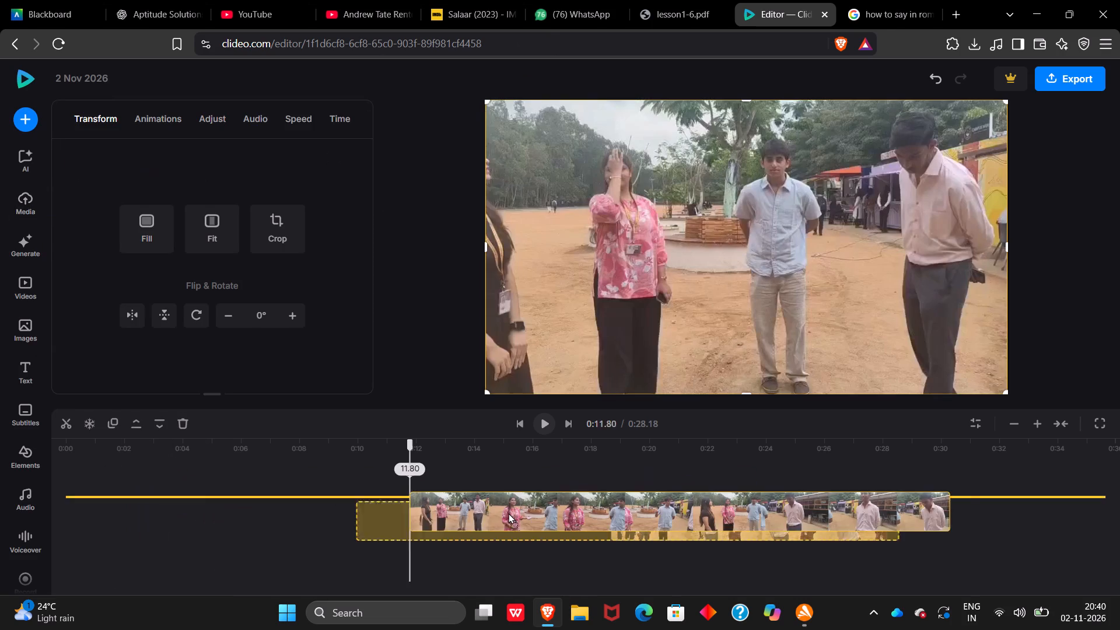
pyautogui.moveTo(508, 513); pyautogui.dragTo(435, 559)
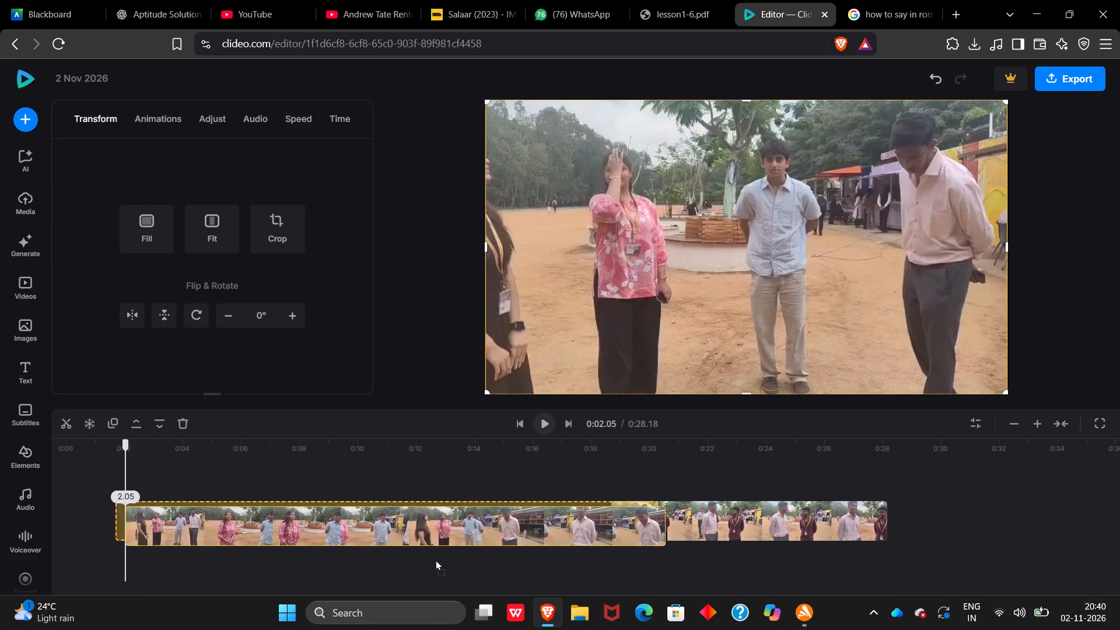
pyautogui.moveTo(435, 559); pyautogui.dragTo(963, 516)
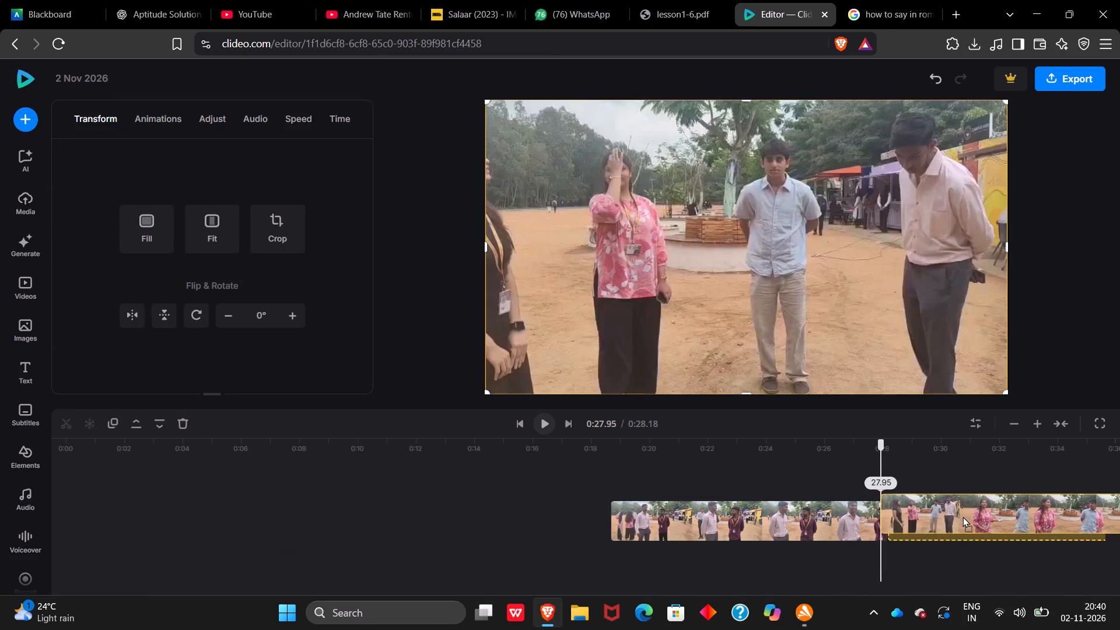
pyautogui.moveTo(963, 516); pyautogui.dragTo(972, 524)
pyautogui.moveTo(757, 510); pyautogui.dragTo(219, 495)
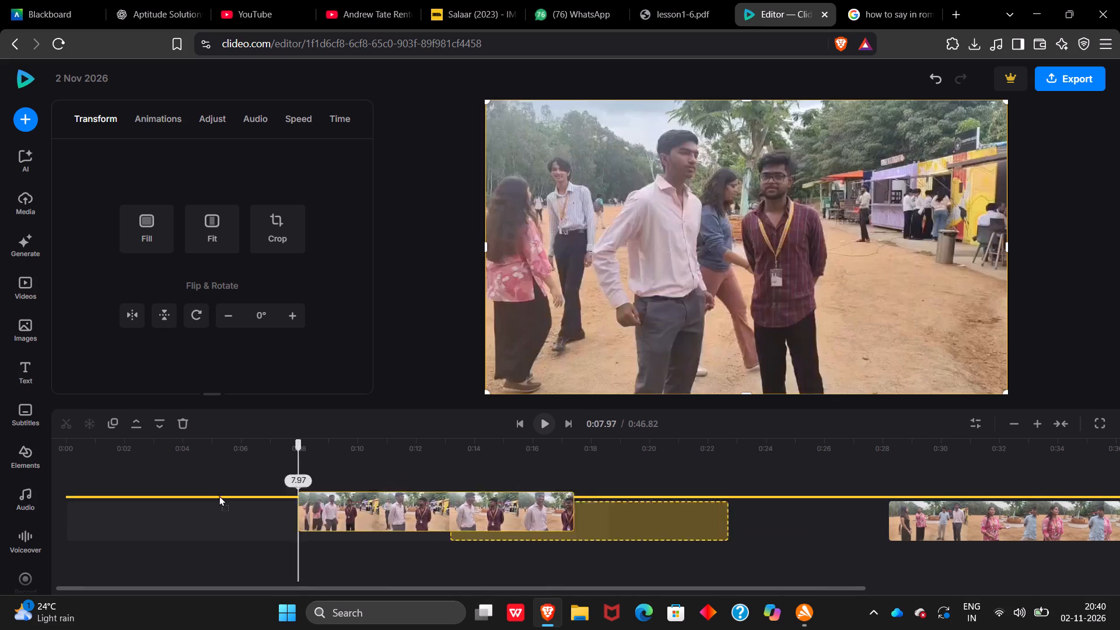
pyautogui.moveTo(219, 495); pyautogui.dragTo(209, 507)
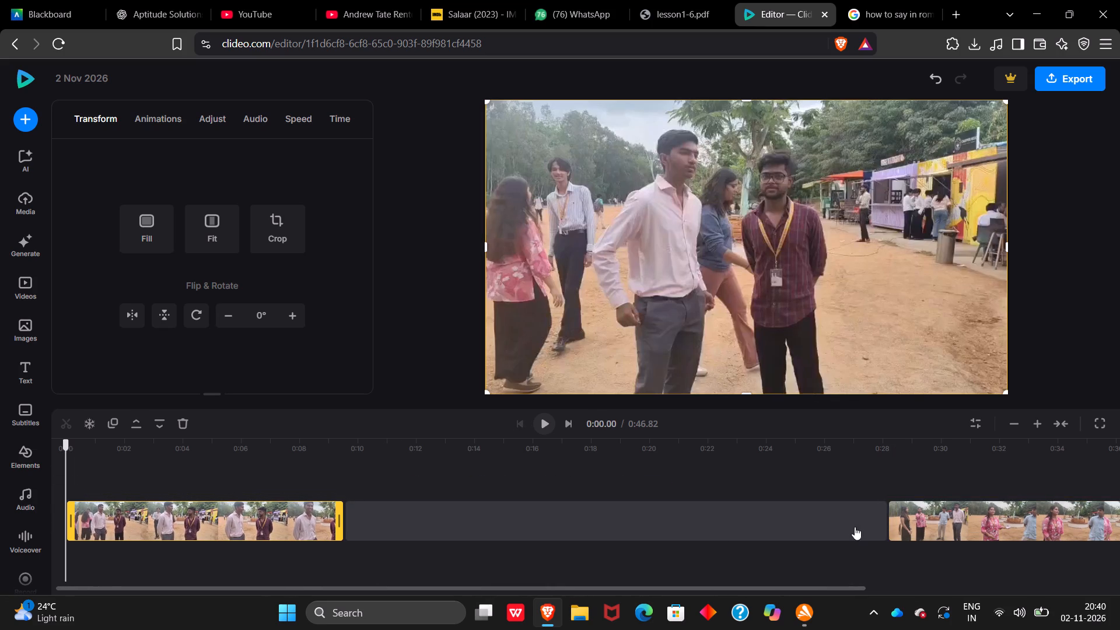
pyautogui.moveTo(941, 517); pyautogui.dragTo(396, 517)
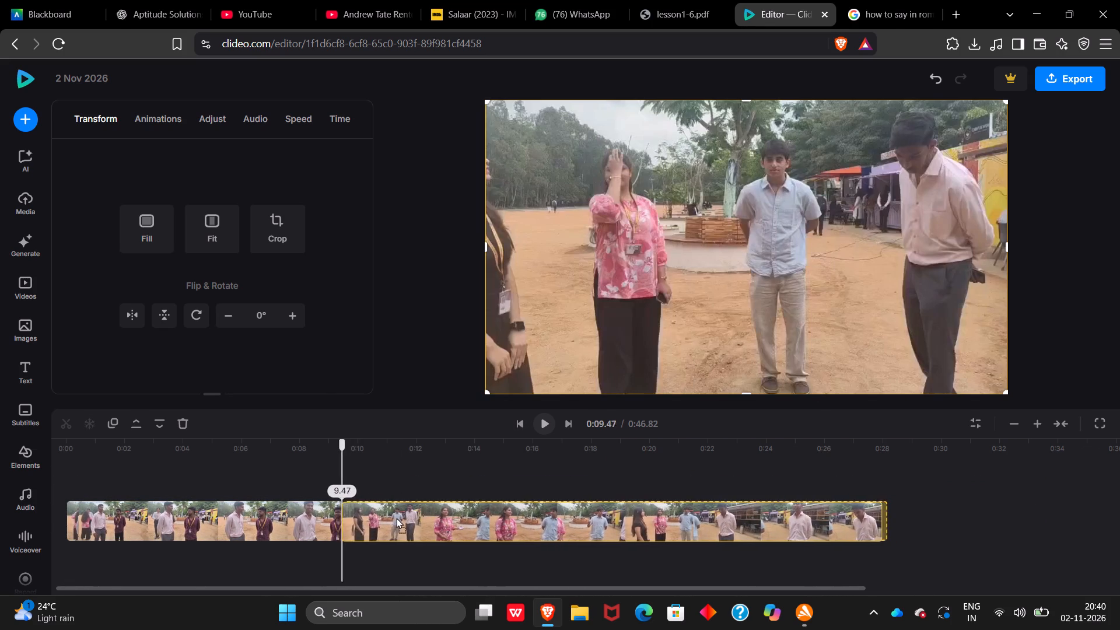
pyautogui.moveTo(396, 517); pyautogui.dragTo(399, 516)
# Open the transition choices for the cut between the jap1 and jap 2 clips and browse the available effects.
pyautogui.click(347, 525)
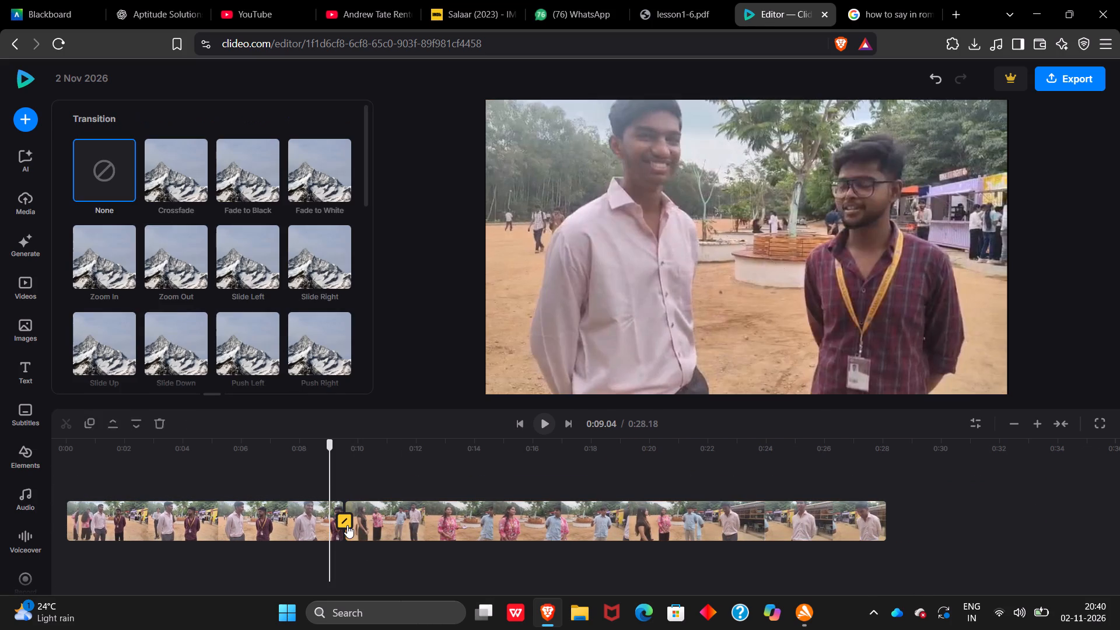
pyautogui.scroll(-2, 299, 258)
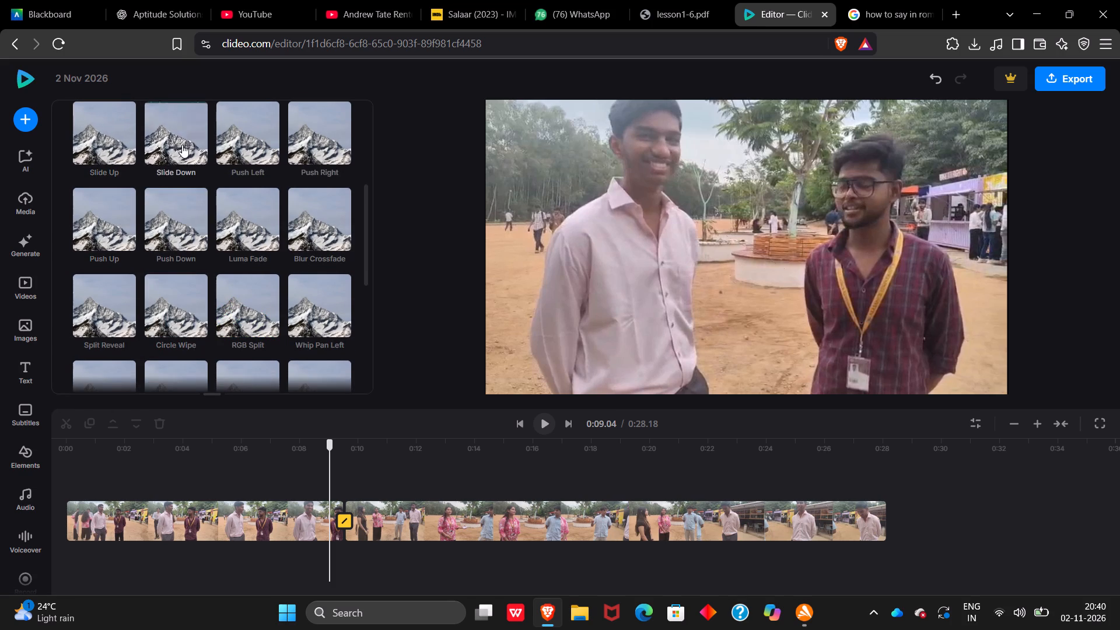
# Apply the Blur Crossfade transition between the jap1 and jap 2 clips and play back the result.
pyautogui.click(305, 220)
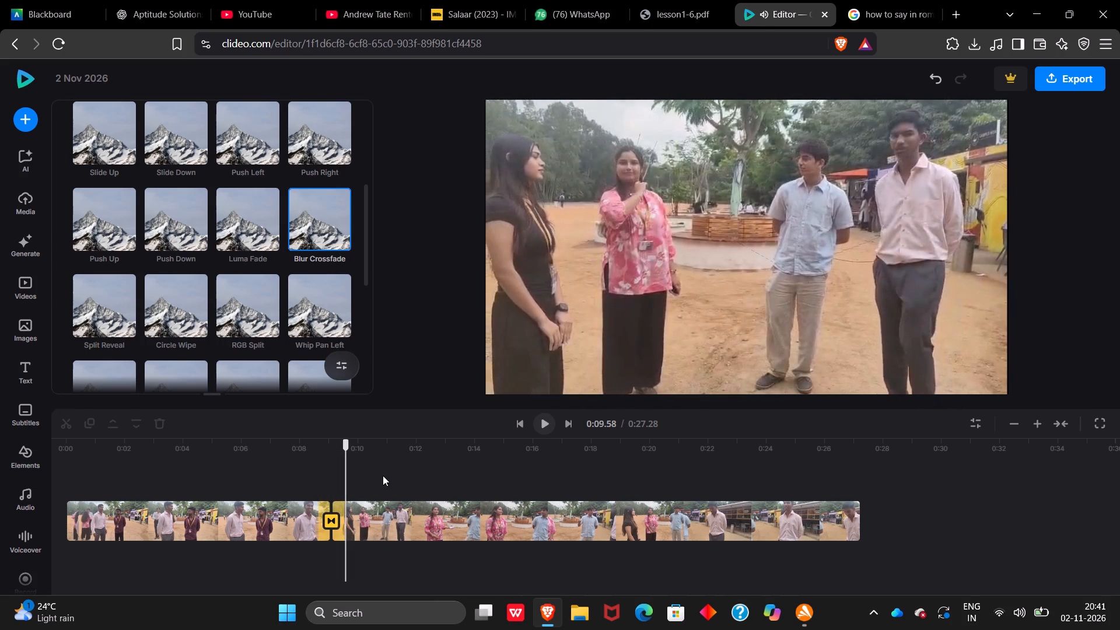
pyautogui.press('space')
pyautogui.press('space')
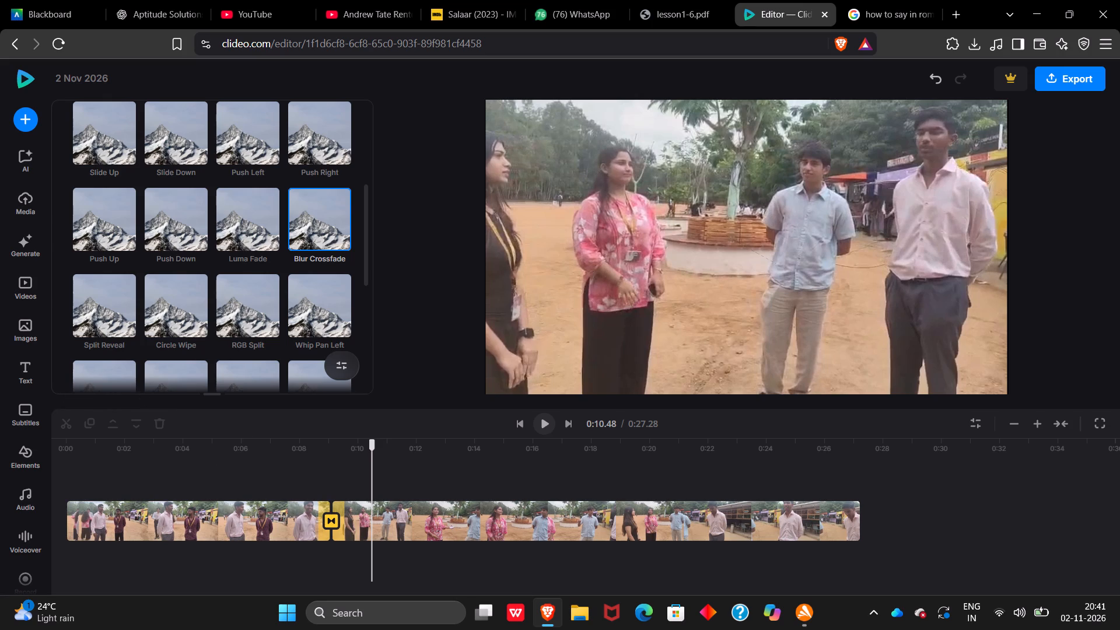
# Cut off the opening of the jap 2 clip up to about 0:10.73 and move the remainder directly after the jap1 clip.
pyautogui.click(355, 520)
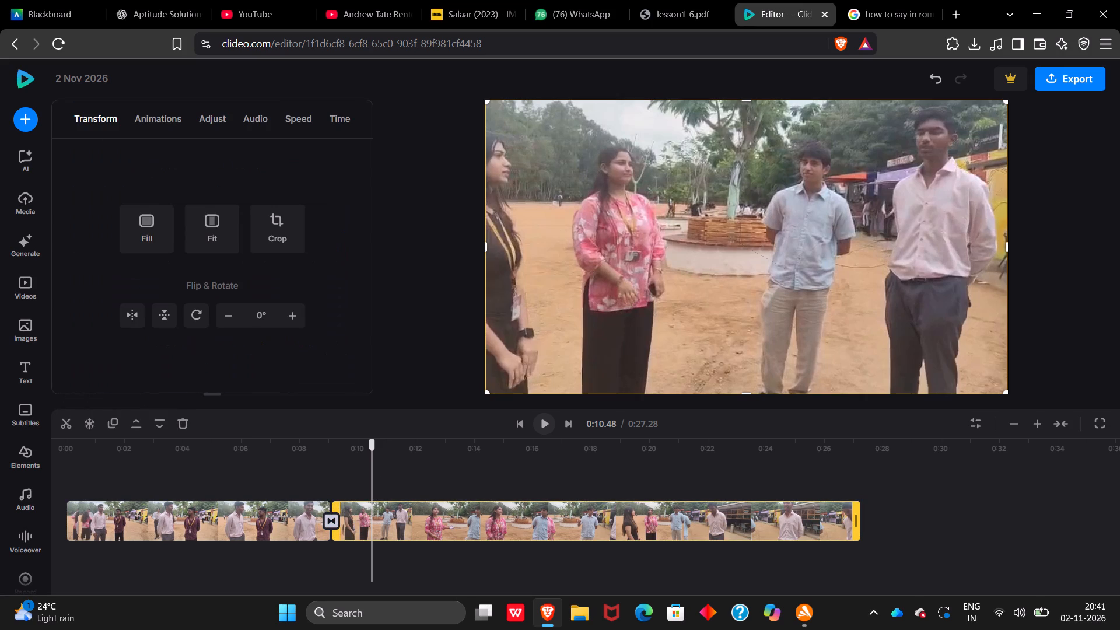
pyautogui.moveTo(373, 449); pyautogui.dragTo(395, 452)
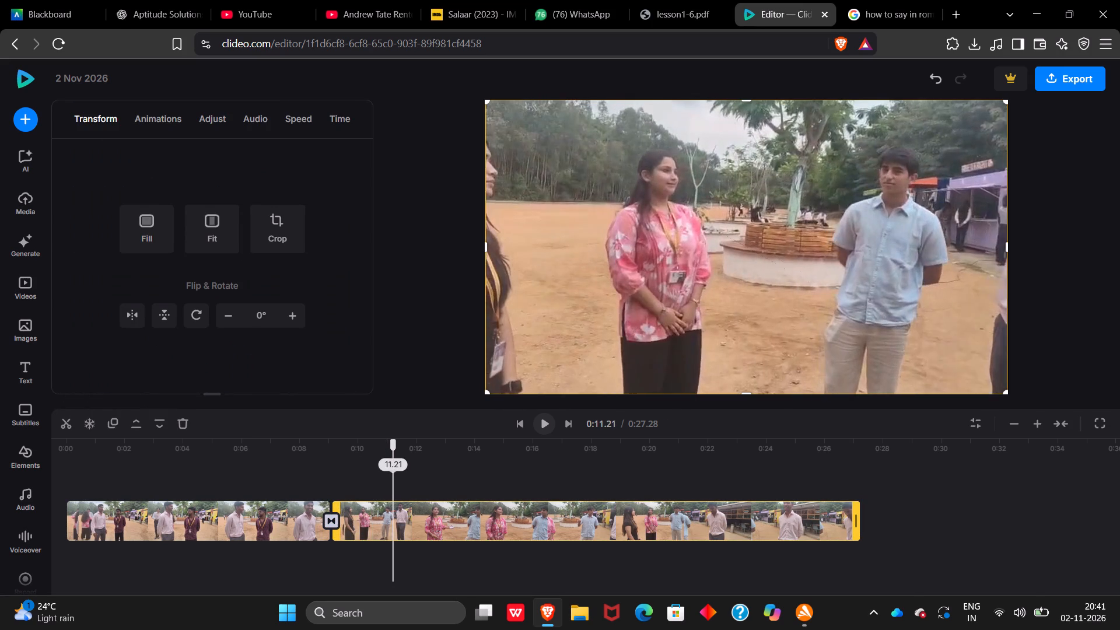
pyautogui.moveTo(395, 452); pyautogui.dragTo(381, 453)
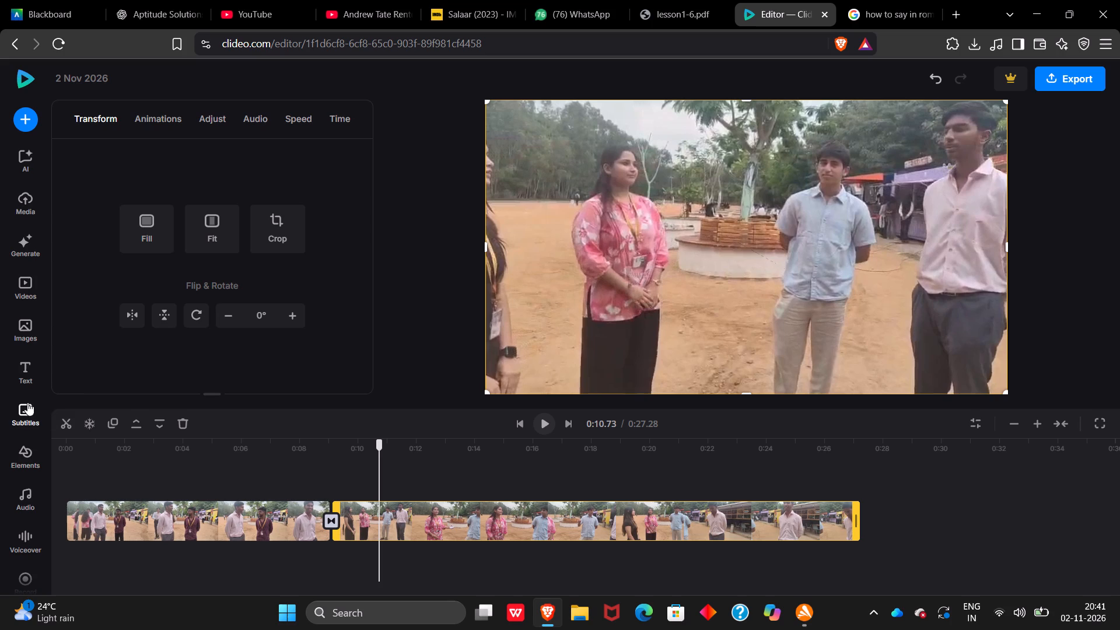
pyautogui.click(70, 428)
pyautogui.click(359, 508)
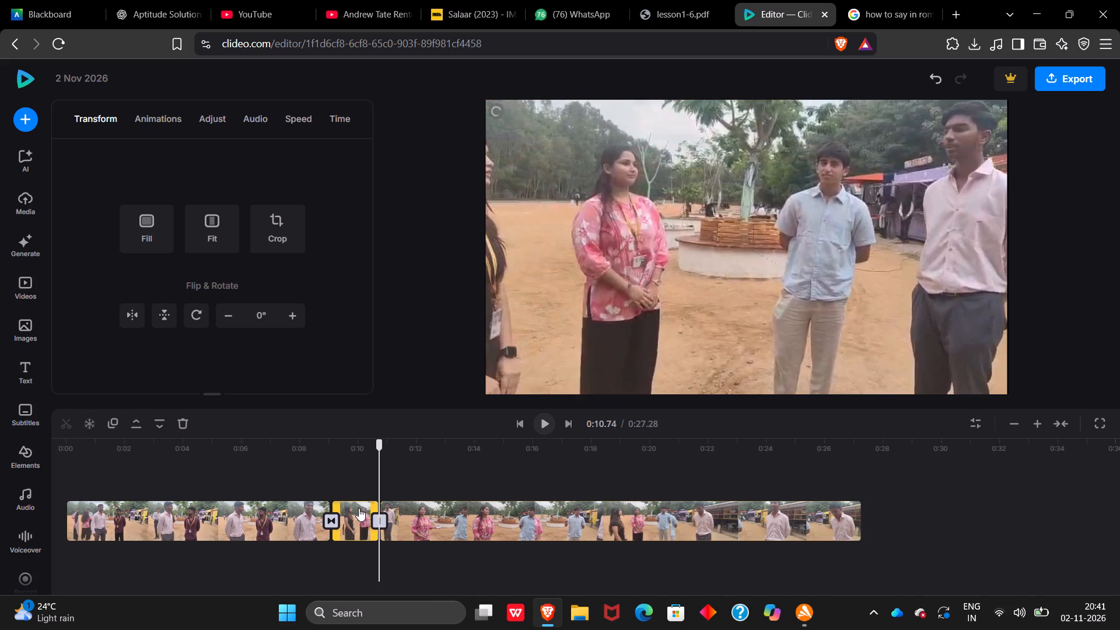
pyautogui.click(181, 426)
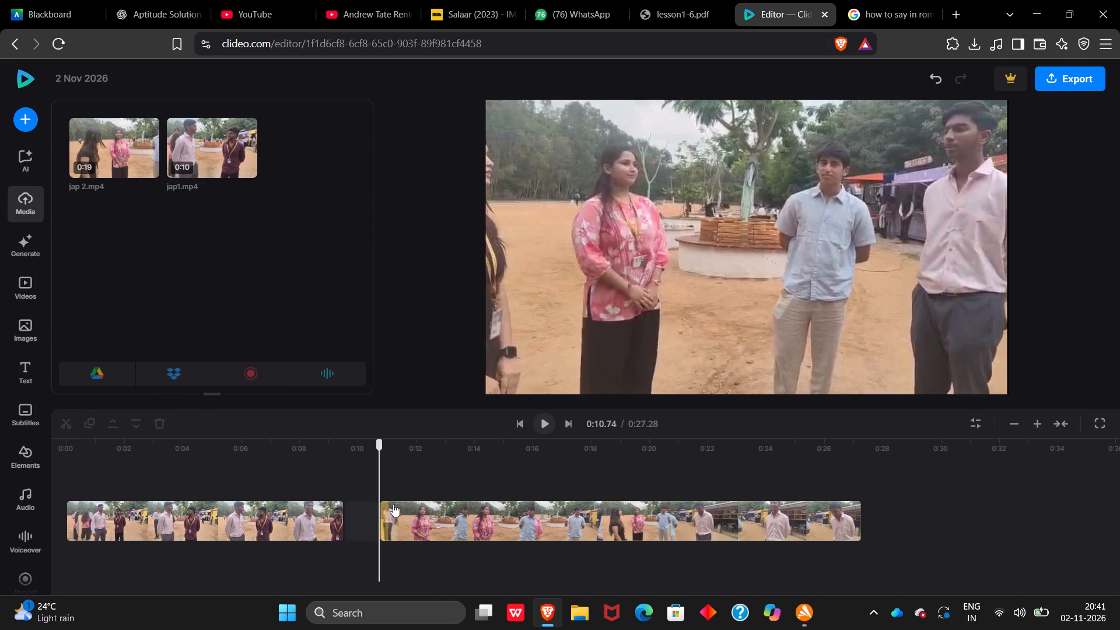
pyautogui.moveTo(397, 512); pyautogui.dragTo(364, 513)
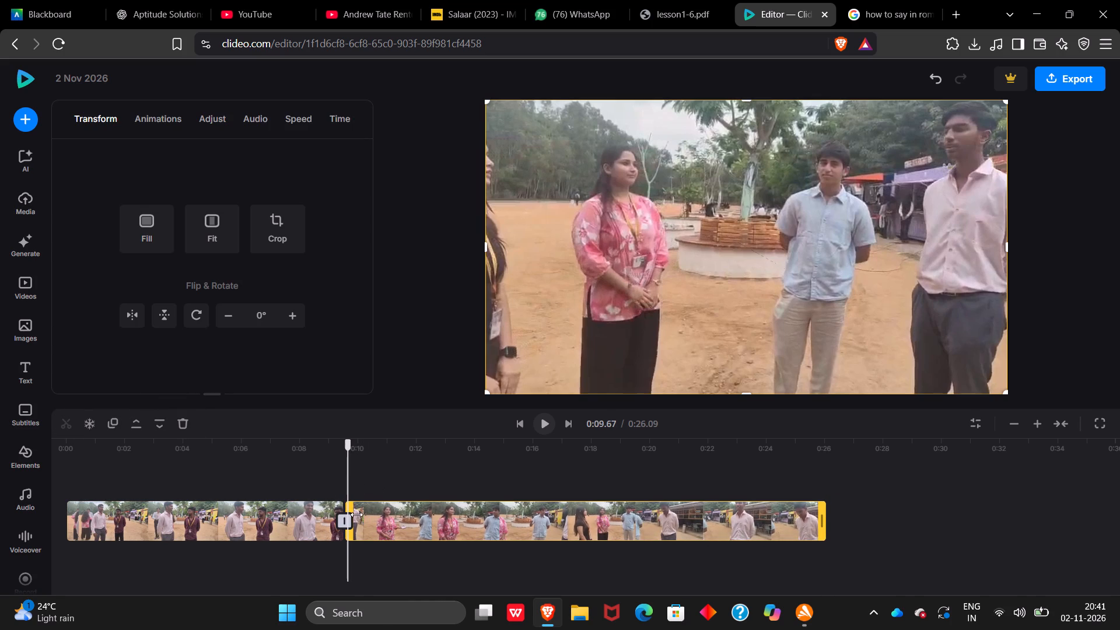
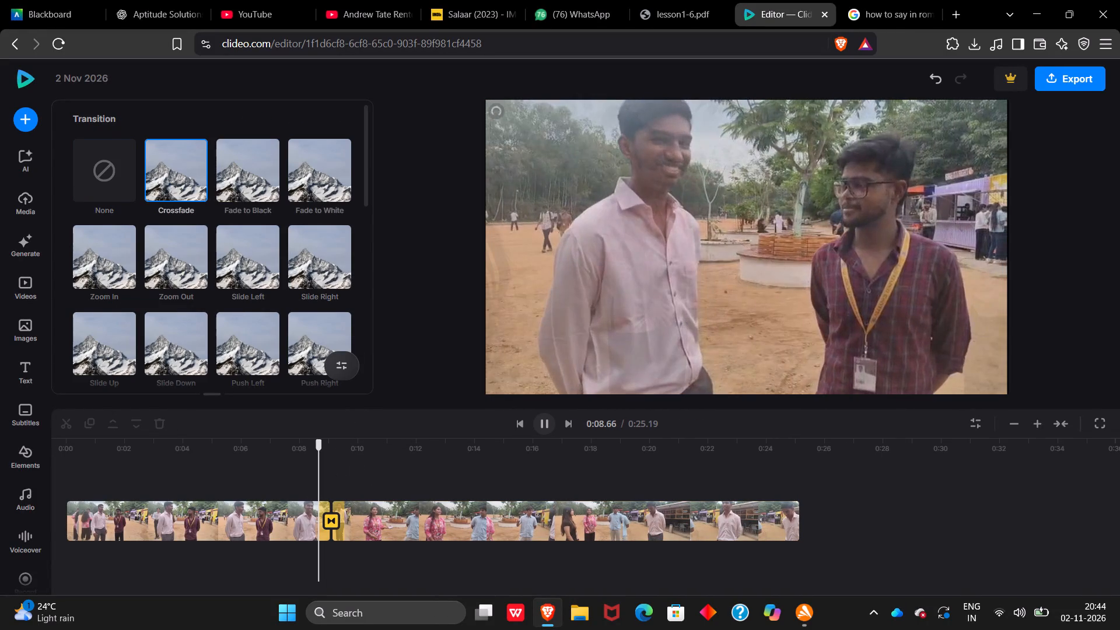
# Pause playback and return the playhead to about 0:08, just before the Crossfade between jap1 and jap 2, to review the transition.
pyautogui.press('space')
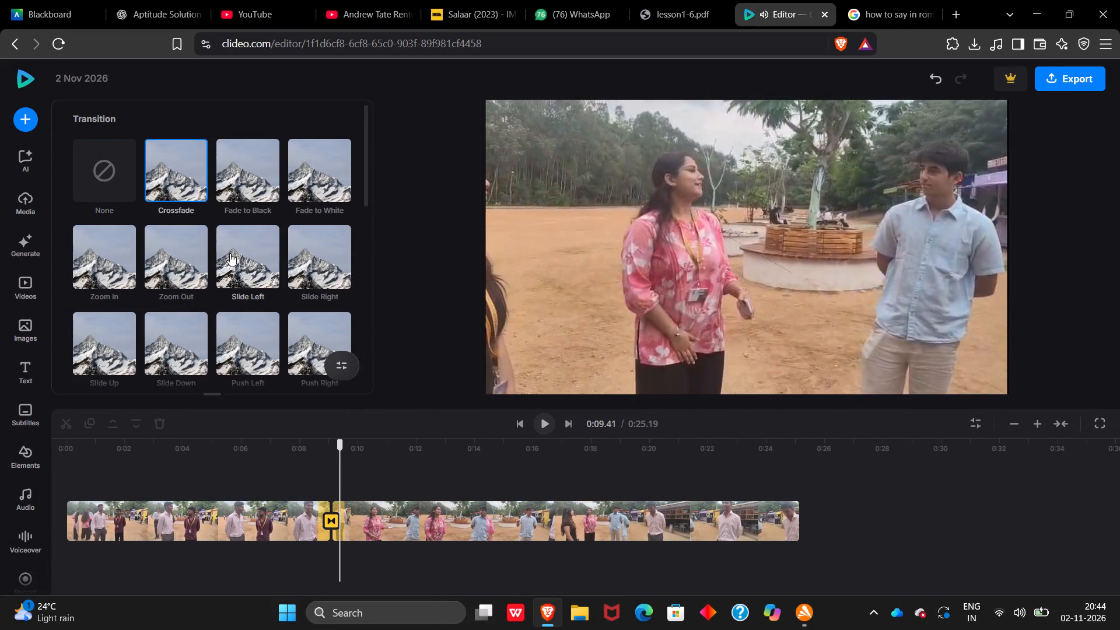
pyautogui.moveTo(340, 452); pyautogui.dragTo(302, 463)
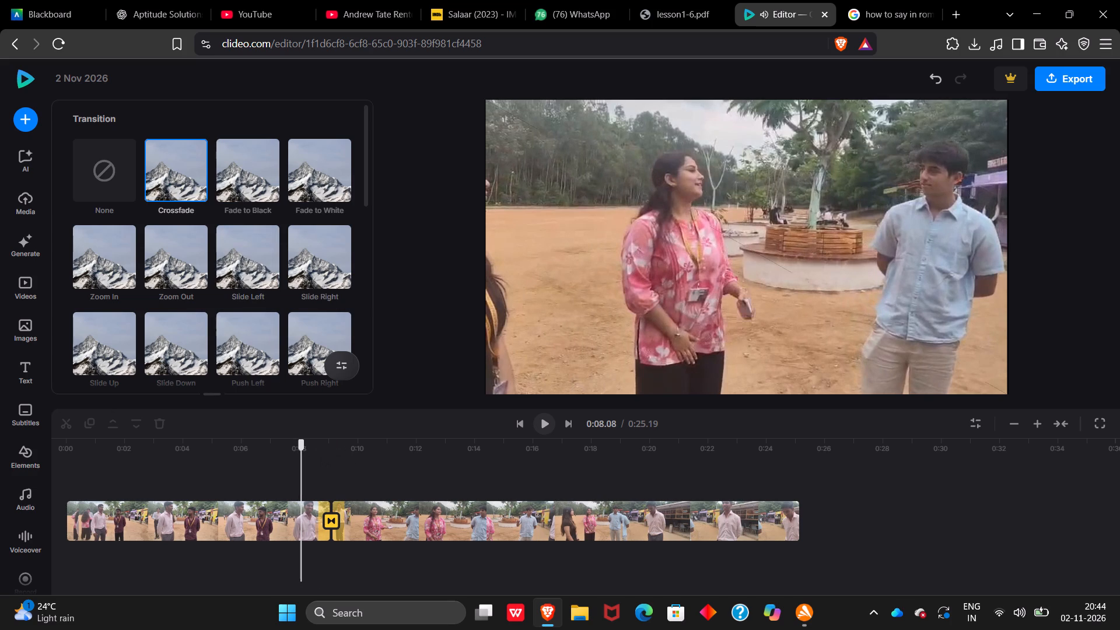
# Apply the TV Glitch transition to the cut between the jap1 and jap 2 clips.
pyautogui.scroll(-4, 210, 220)
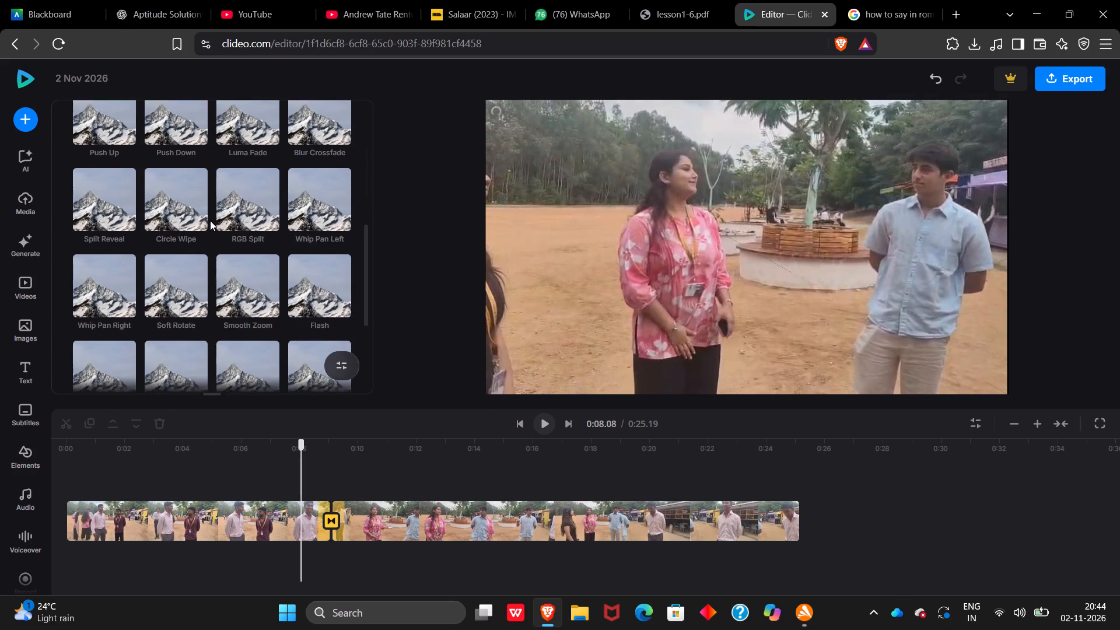
pyautogui.scroll(-2, 210, 220)
pyautogui.scroll(1, 208, 227)
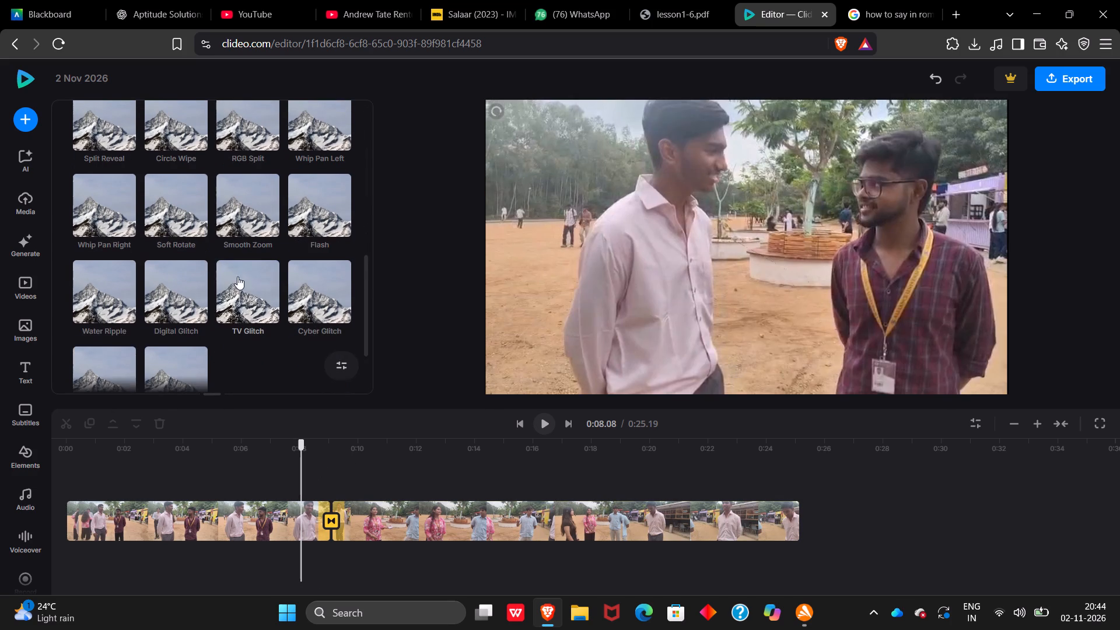
pyautogui.click(244, 289)
# Preview the TV Glitch transition and the opening of the jap 2 clip, then skim ahead to about 0:23.
pyautogui.press('space')
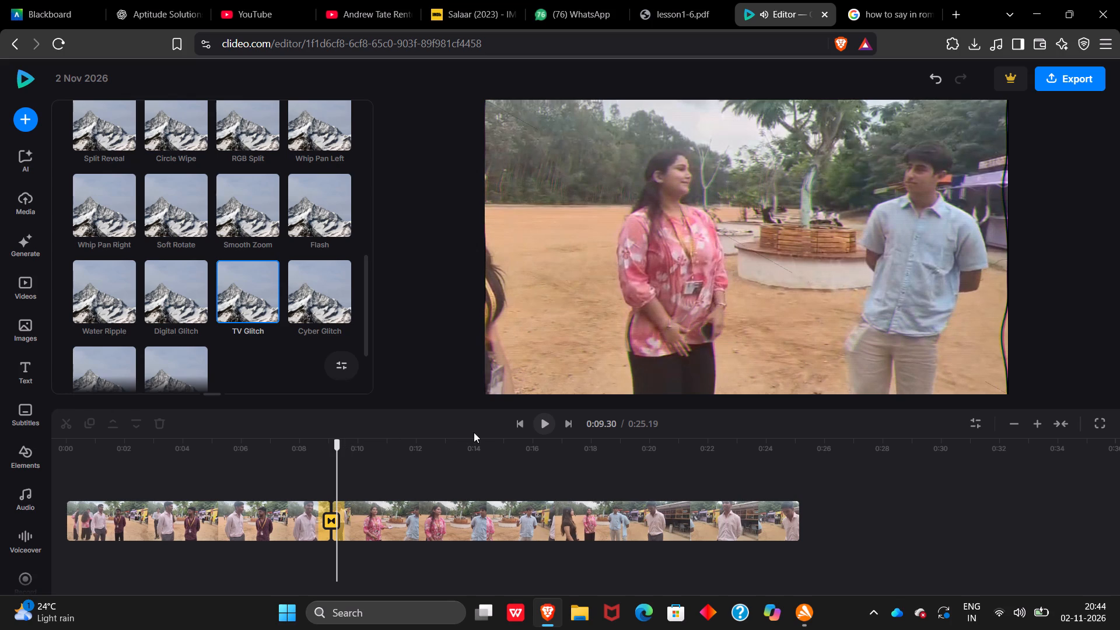
pyautogui.press('space')
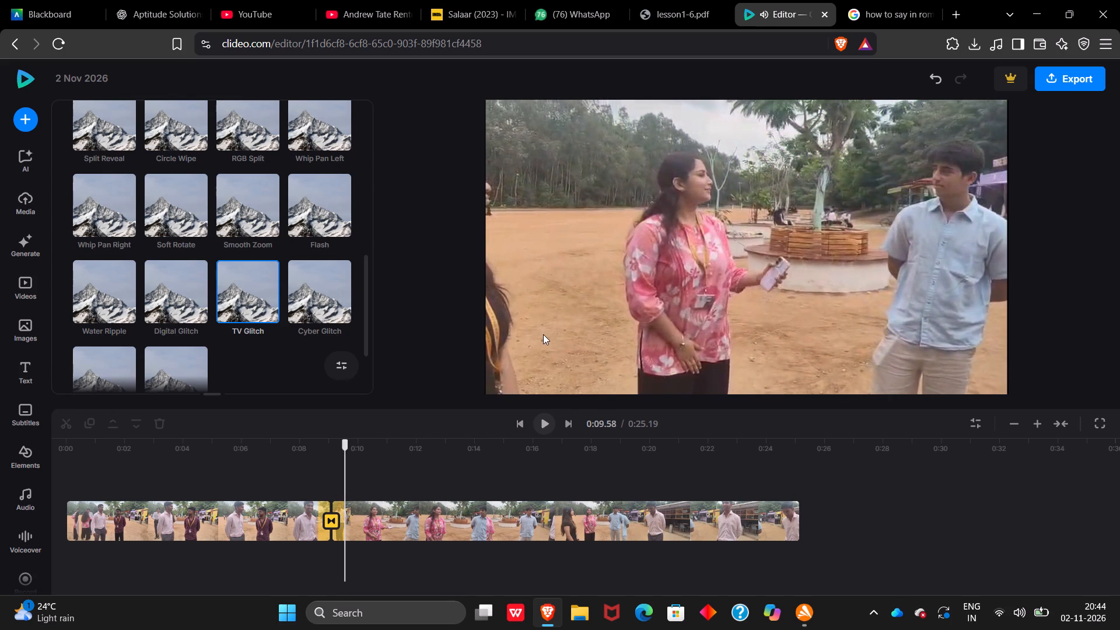
pyautogui.press('space')
pyautogui.press('space')
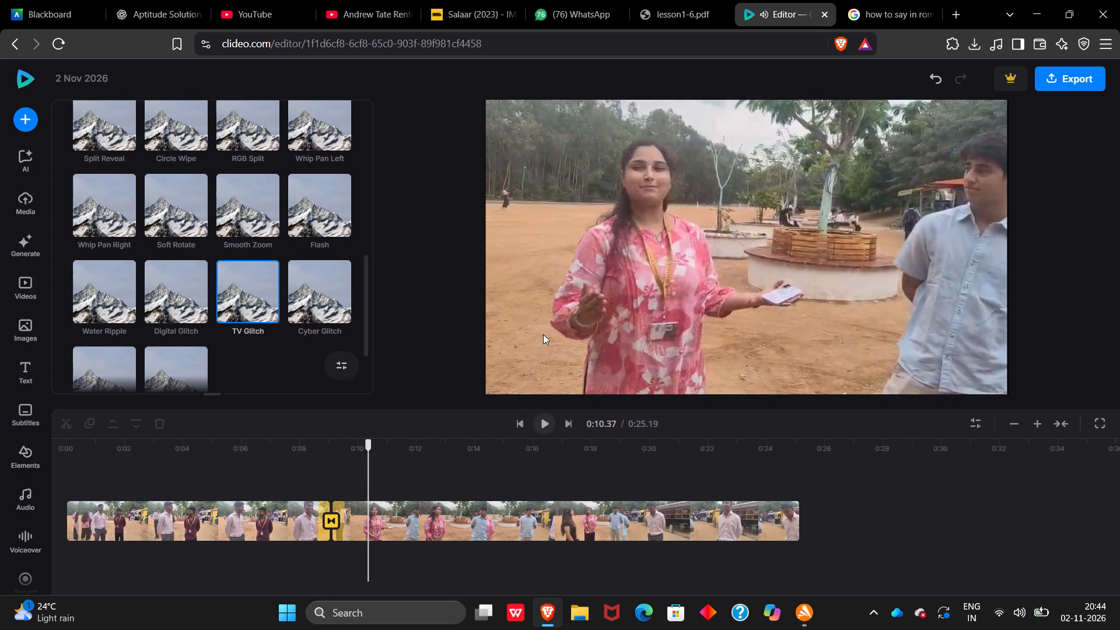
pyautogui.press('space')
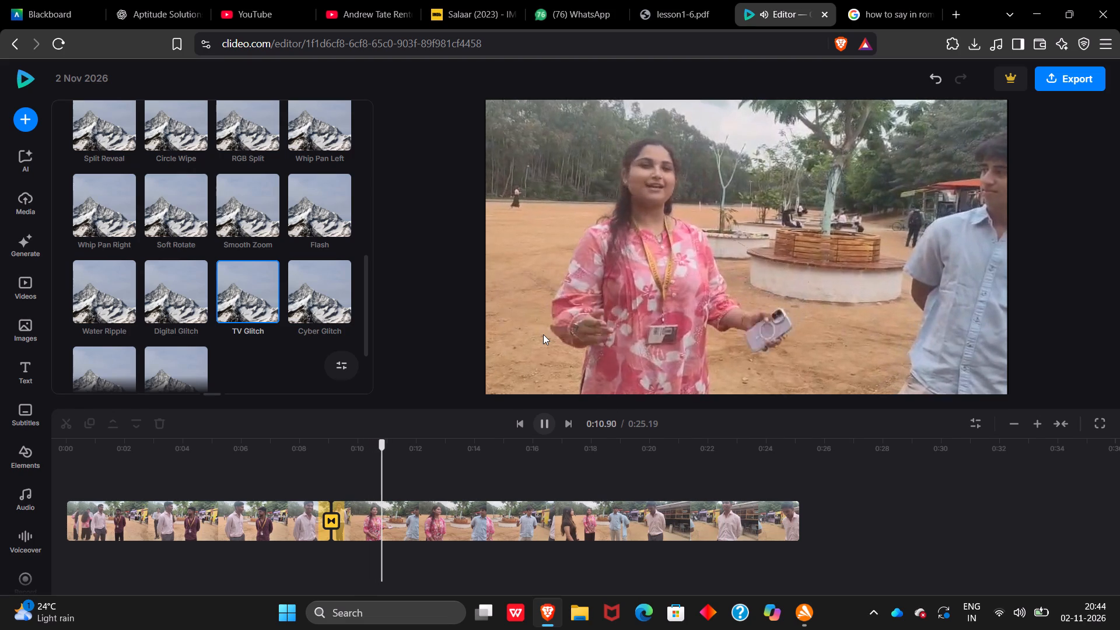
pyautogui.press('space')
pyautogui.press('space')
pyautogui.press('space')
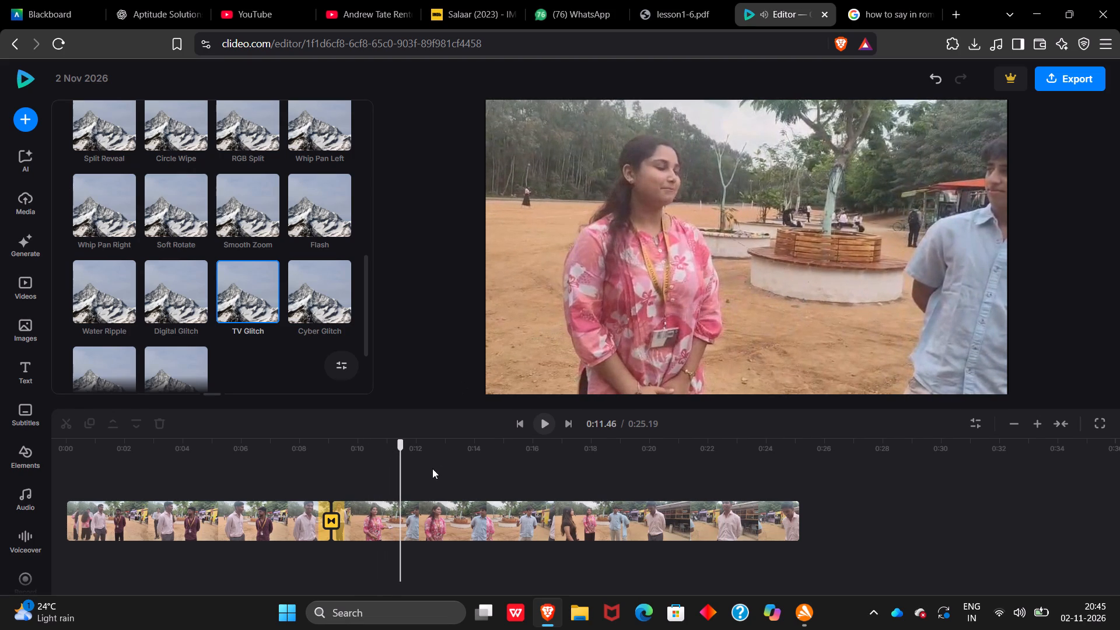
pyautogui.moveTo(404, 449); pyautogui.dragTo(574, 443)
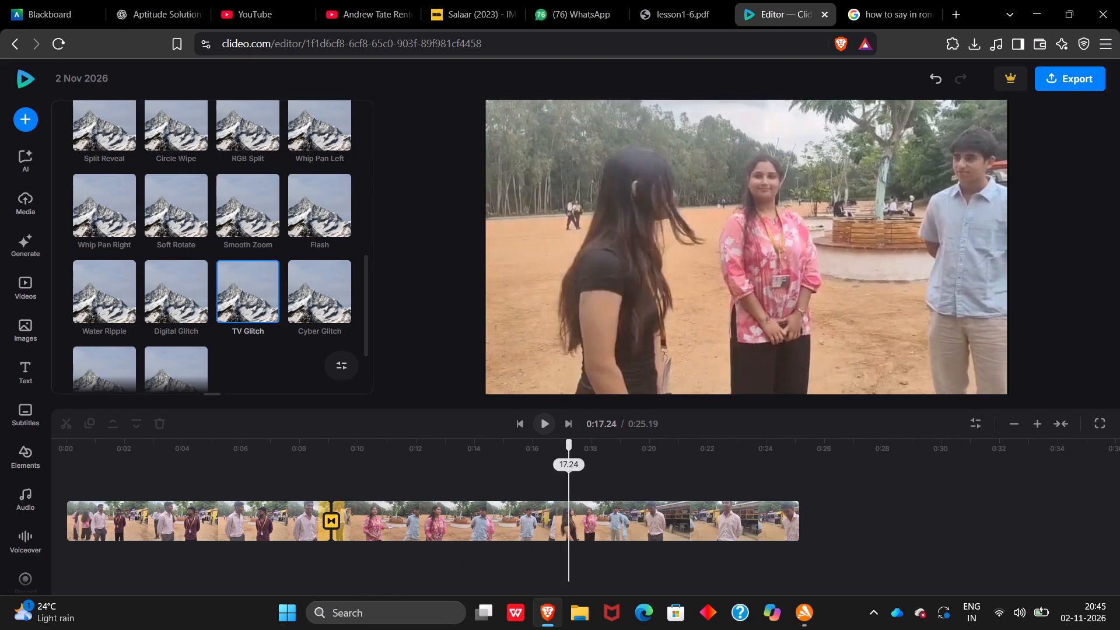
pyautogui.moveTo(574, 443); pyautogui.dragTo(766, 519)
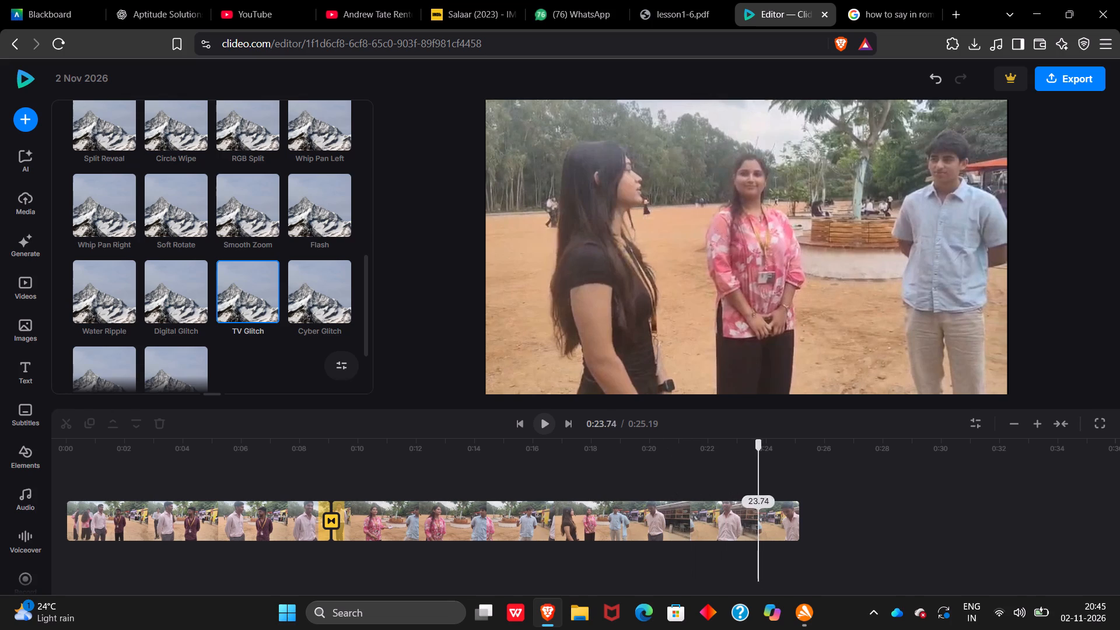
# Replay the video from about 0:05 through the TV Glitch transition into the jap 2 clip, pausing to check it.
pyautogui.moveTo(766, 519); pyautogui.dragTo(421, 549)
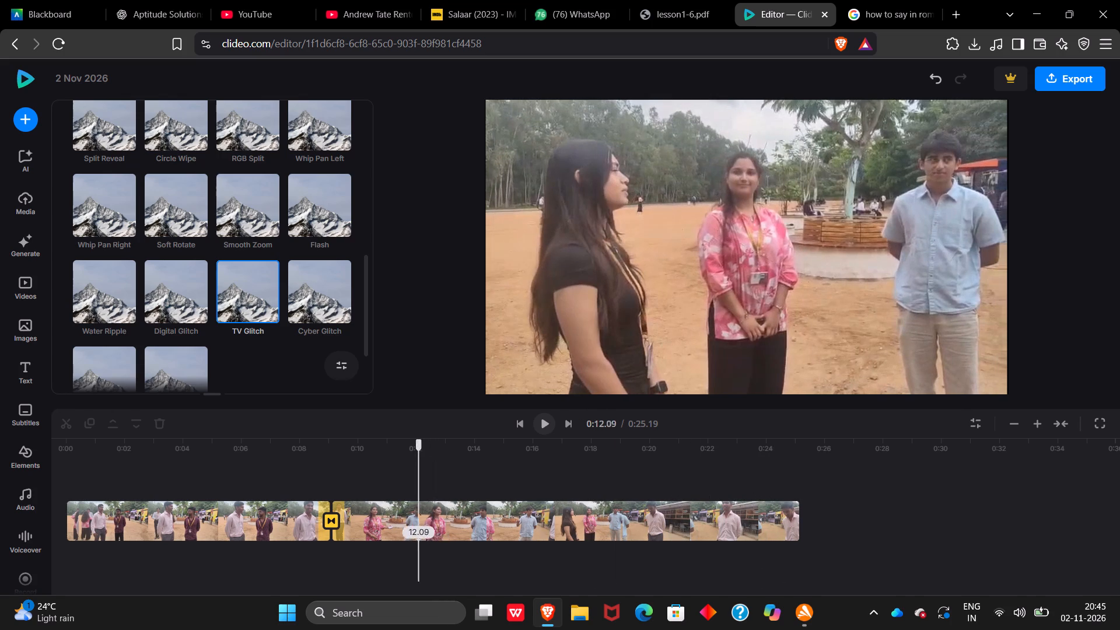
pyautogui.moveTo(421, 549); pyautogui.dragTo(229, 513)
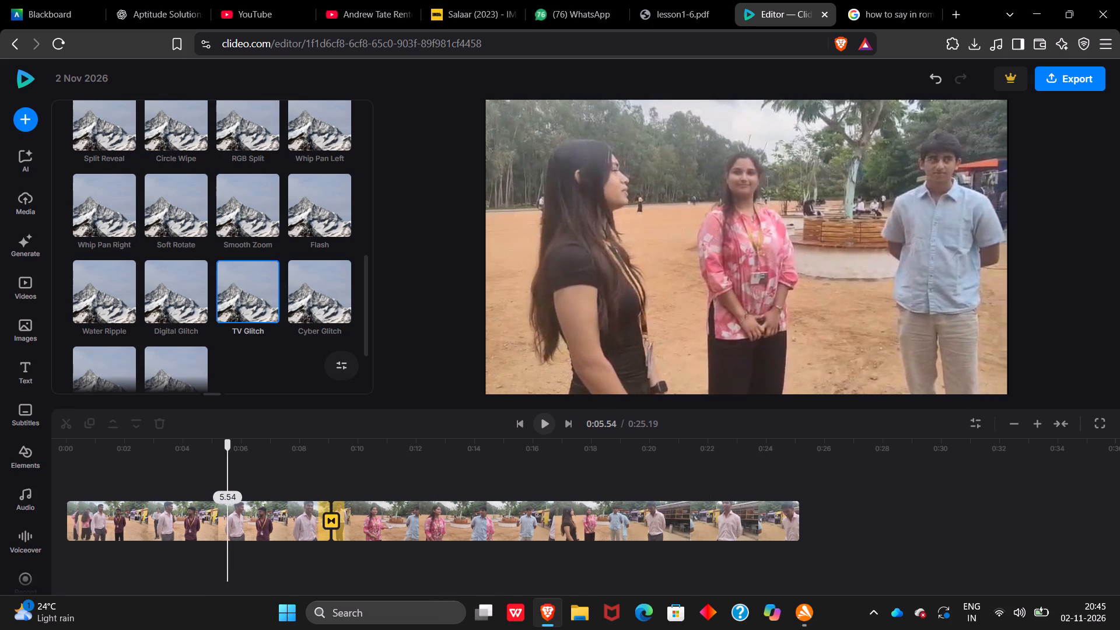
pyautogui.moveTo(229, 513); pyautogui.dragTo(213, 512)
pyautogui.press('space')
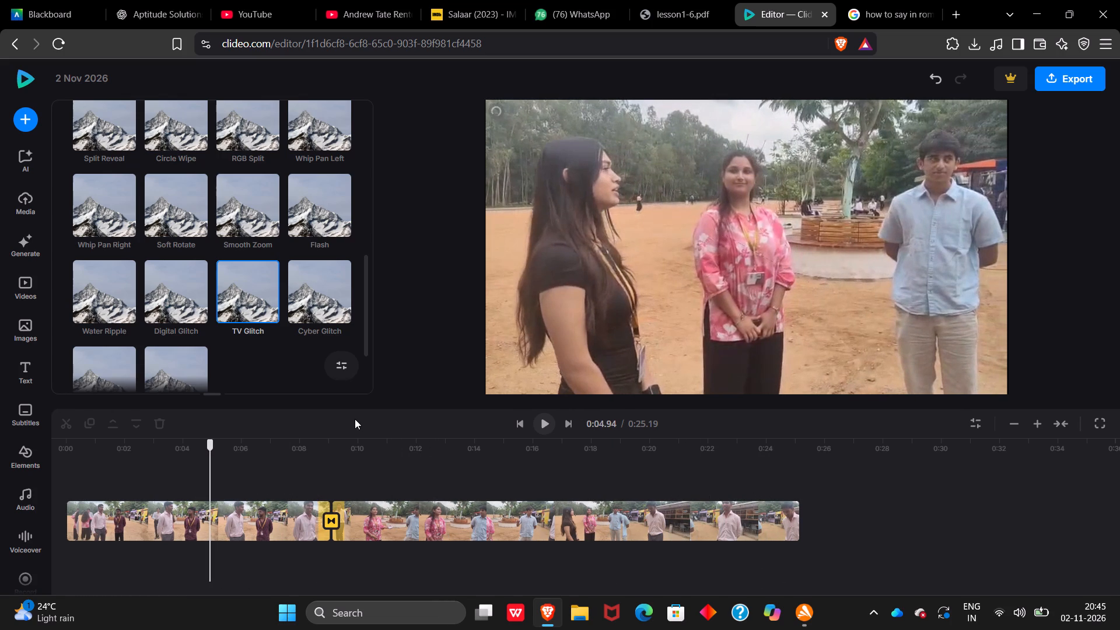
pyautogui.press('space')
pyautogui.hscroll(2, 358, 415)
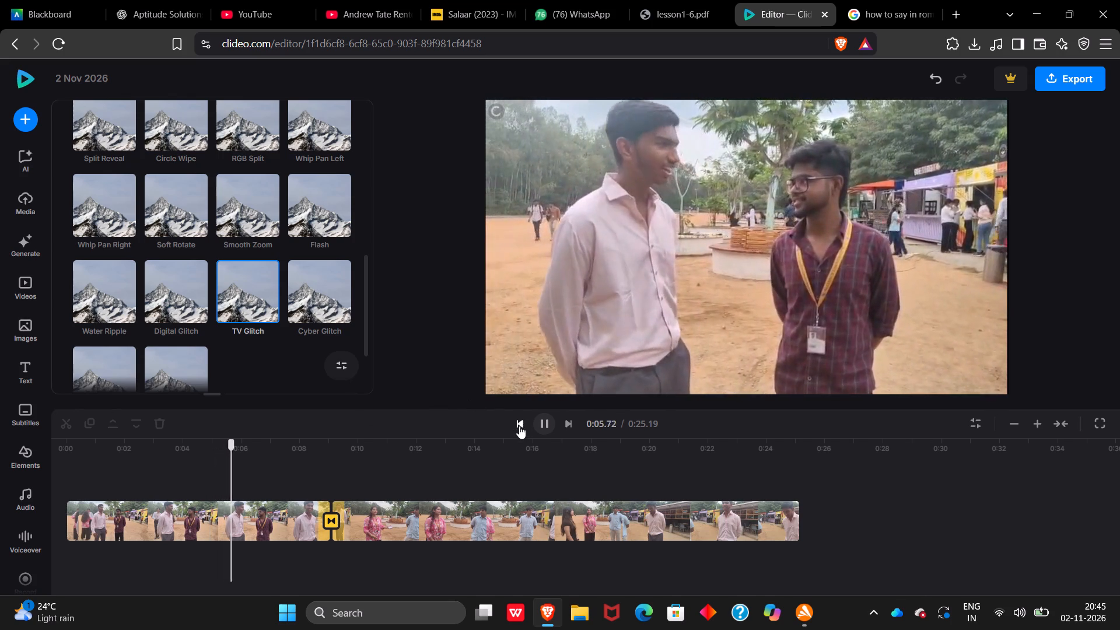
pyautogui.click(543, 424)
pyautogui.press('space')
pyautogui.press('space')
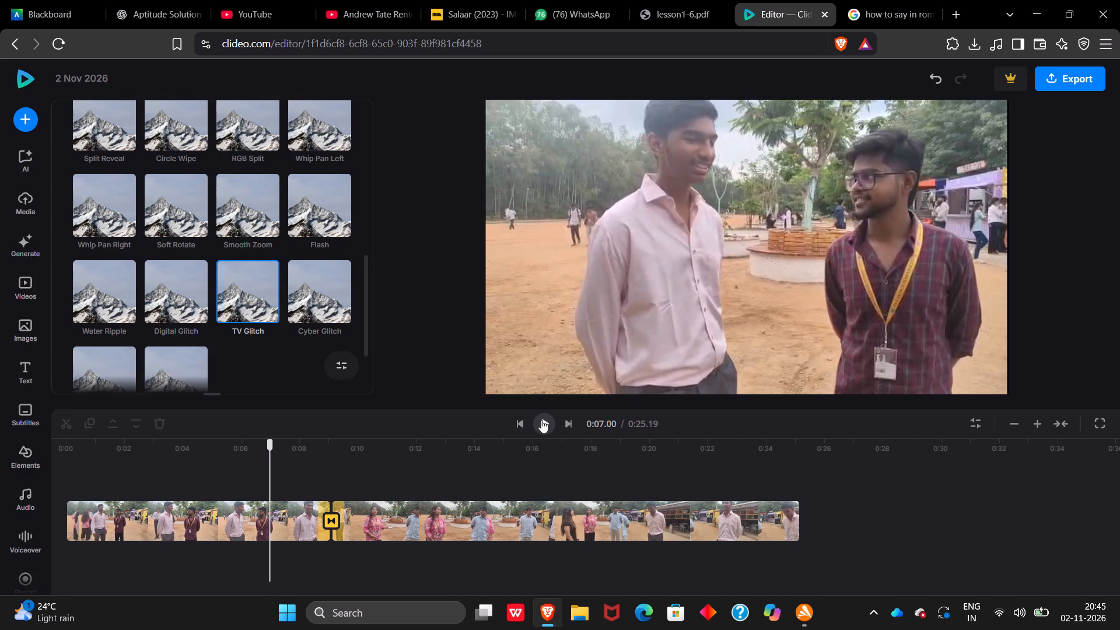
pyautogui.press('space')
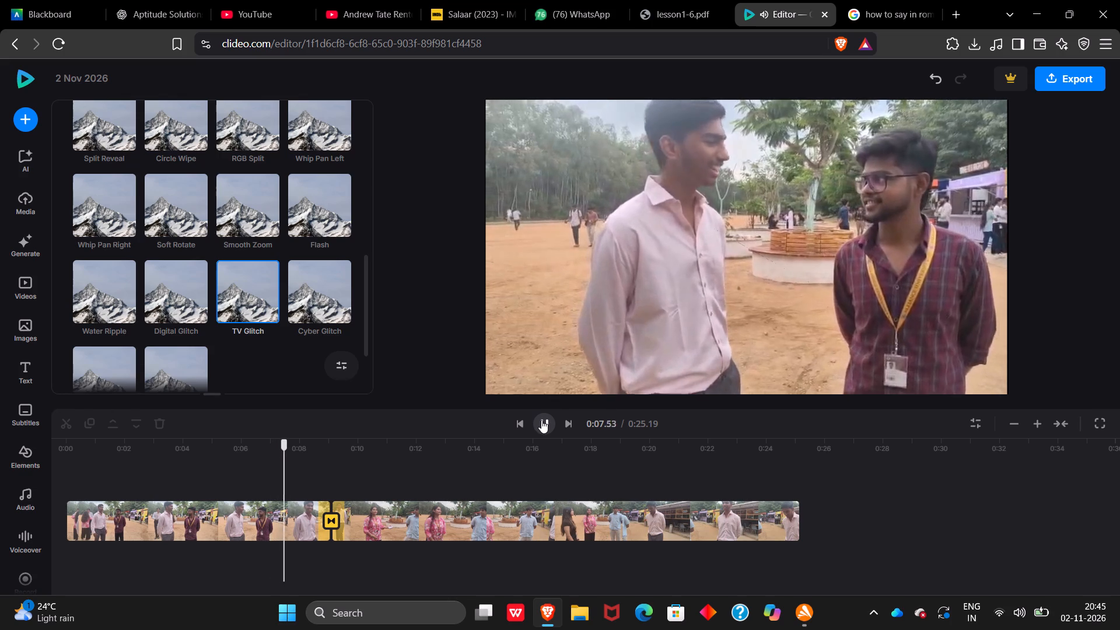
pyautogui.press('space')
pyautogui.press('space')
pyautogui.press('space')
pyautogui.press('space')
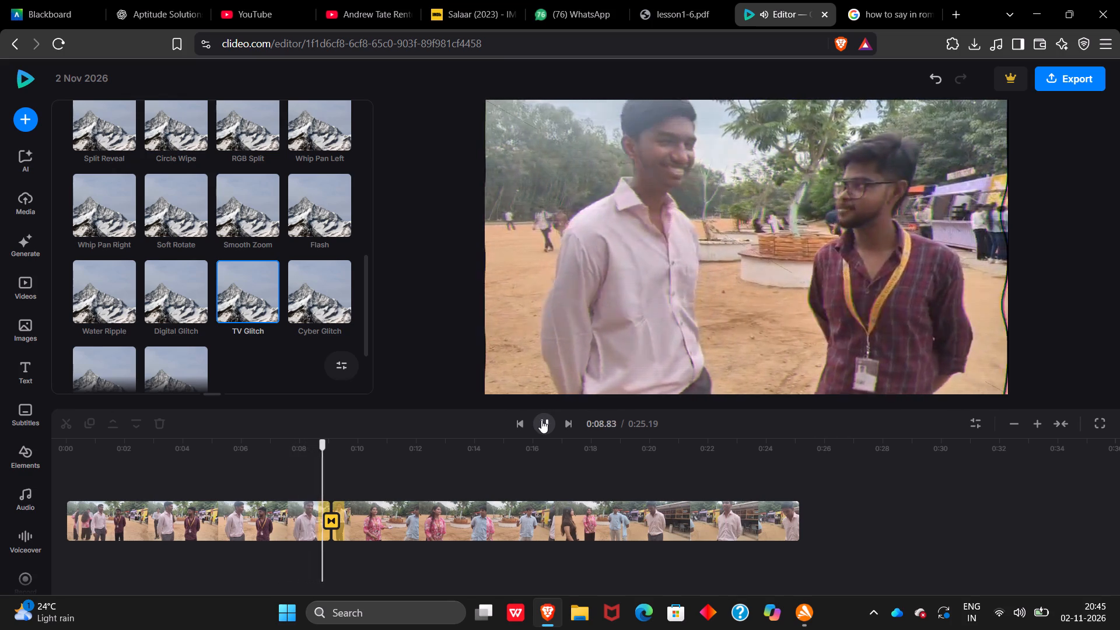
pyautogui.press('space')
pyautogui.press('space')
pyautogui.press('space')
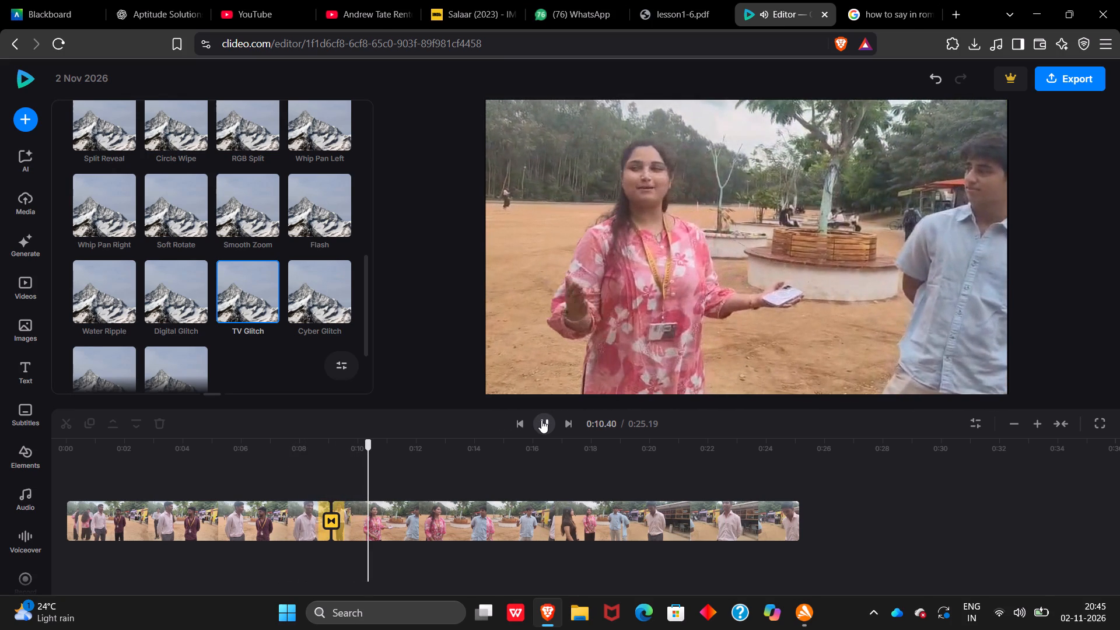
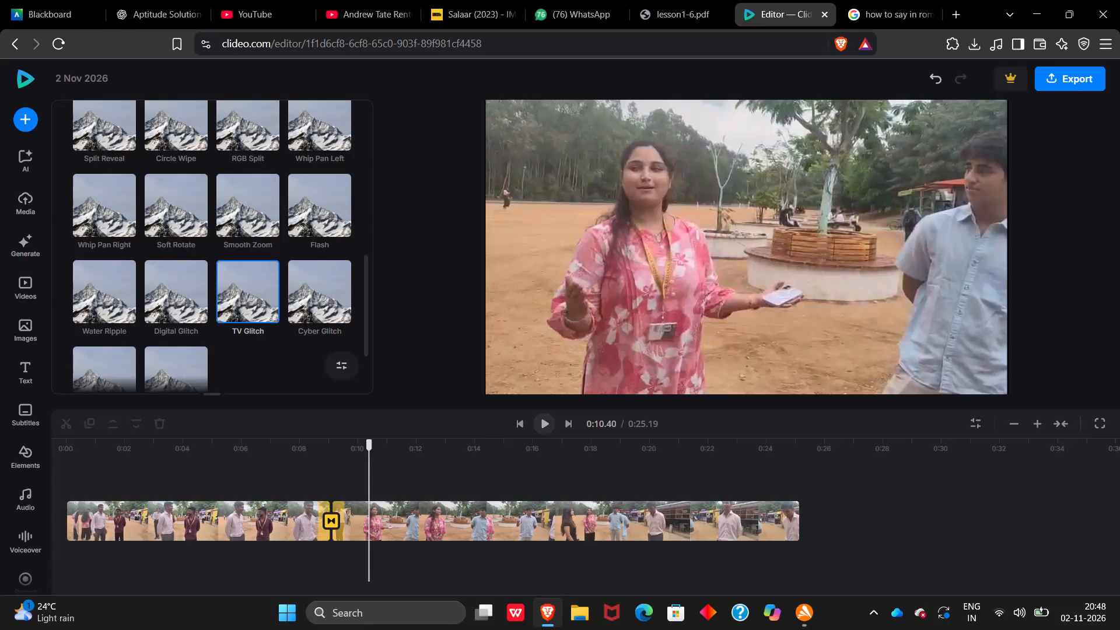
# Skim the closing seconds of the jap 2 clip, back and forth between about 0:23 and 0:25.
pyautogui.moveTo(373, 450); pyautogui.dragTo(796, 459)
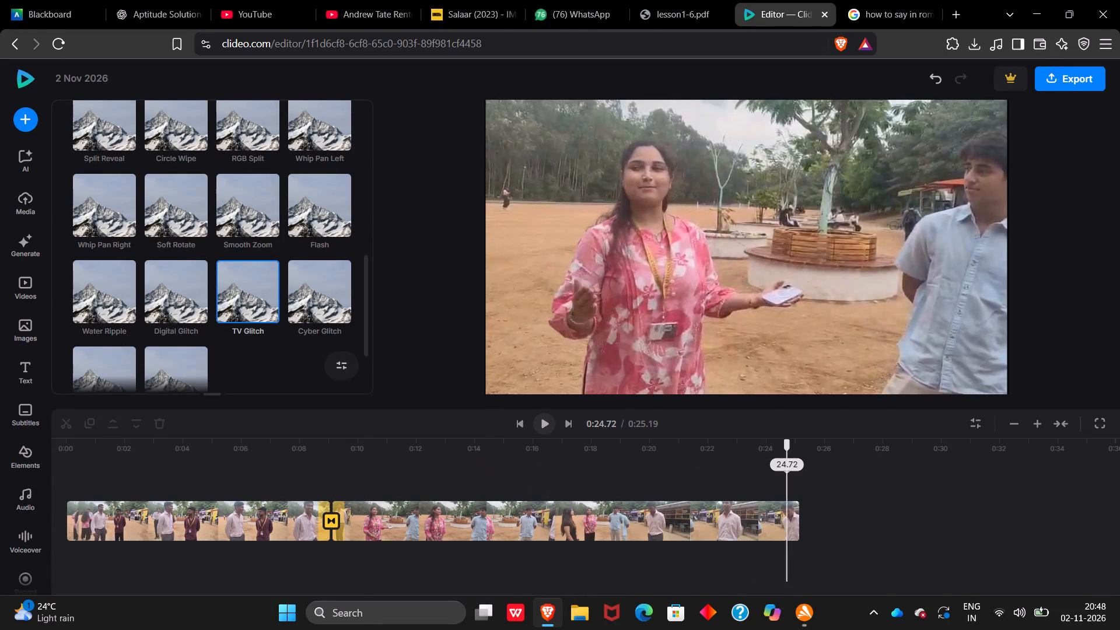
pyautogui.moveTo(796, 459); pyautogui.dragTo(744, 459)
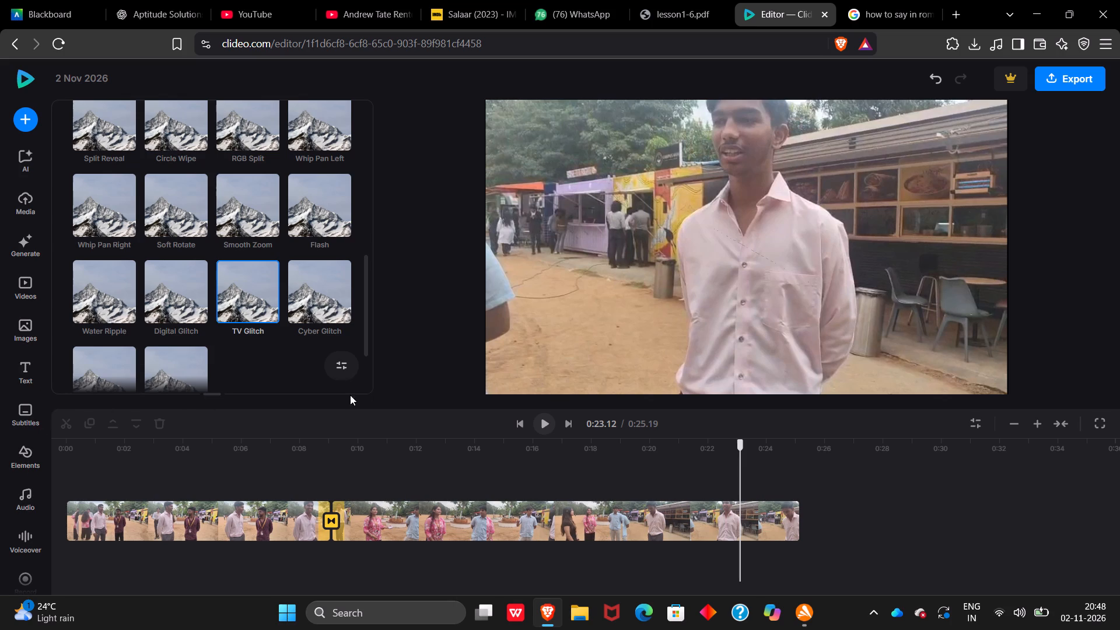
pyautogui.moveTo(740, 447); pyautogui.dragTo(779, 456)
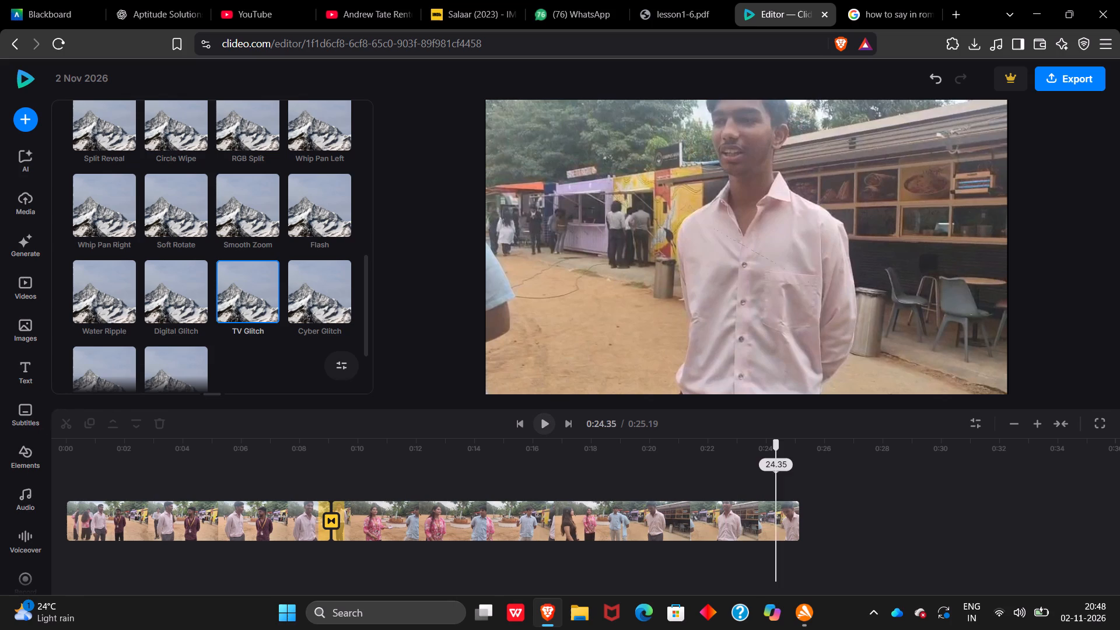
pyautogui.moveTo(779, 456); pyautogui.dragTo(754, 467)
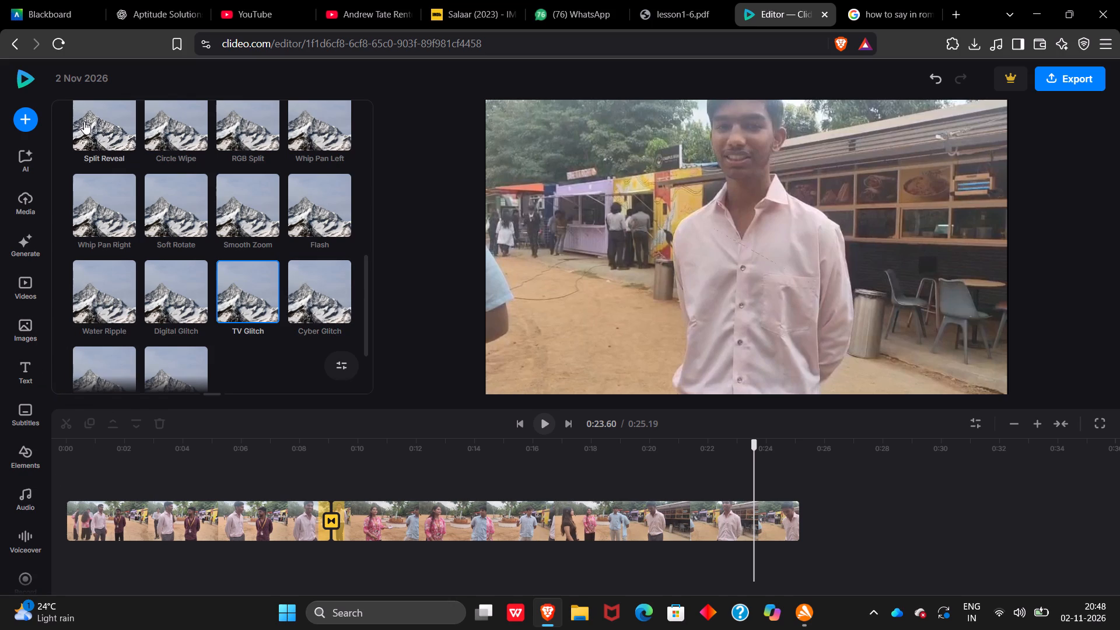
# Upload the jap 3 video from Downloads and add it after the jap 2 clip on the timeline.
pyautogui.click(30, 113)
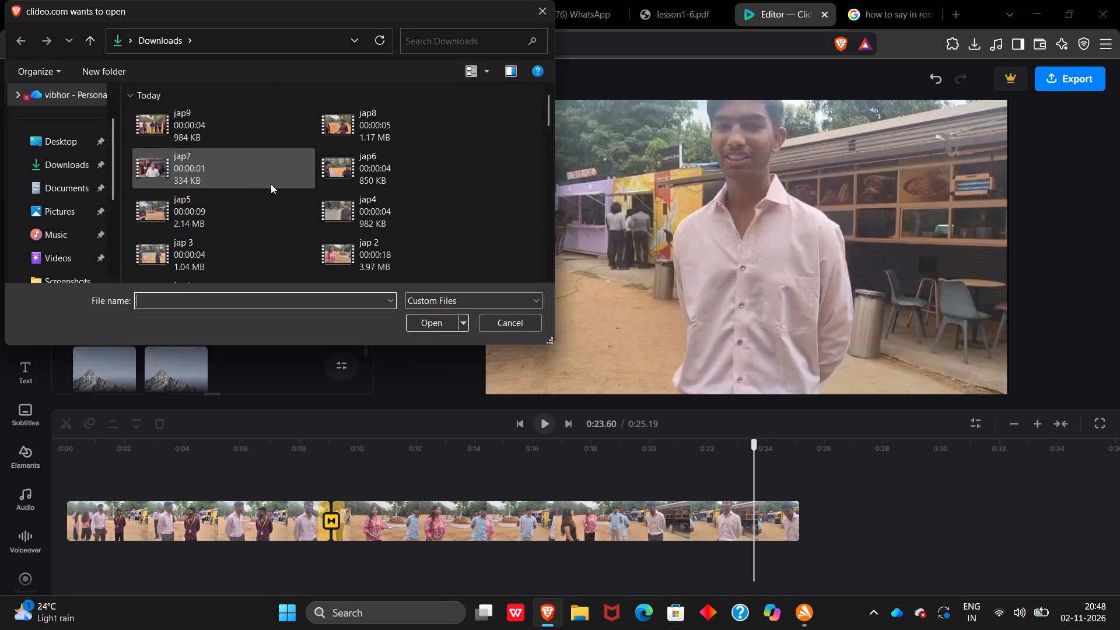
pyautogui.doubleClick(263, 250)
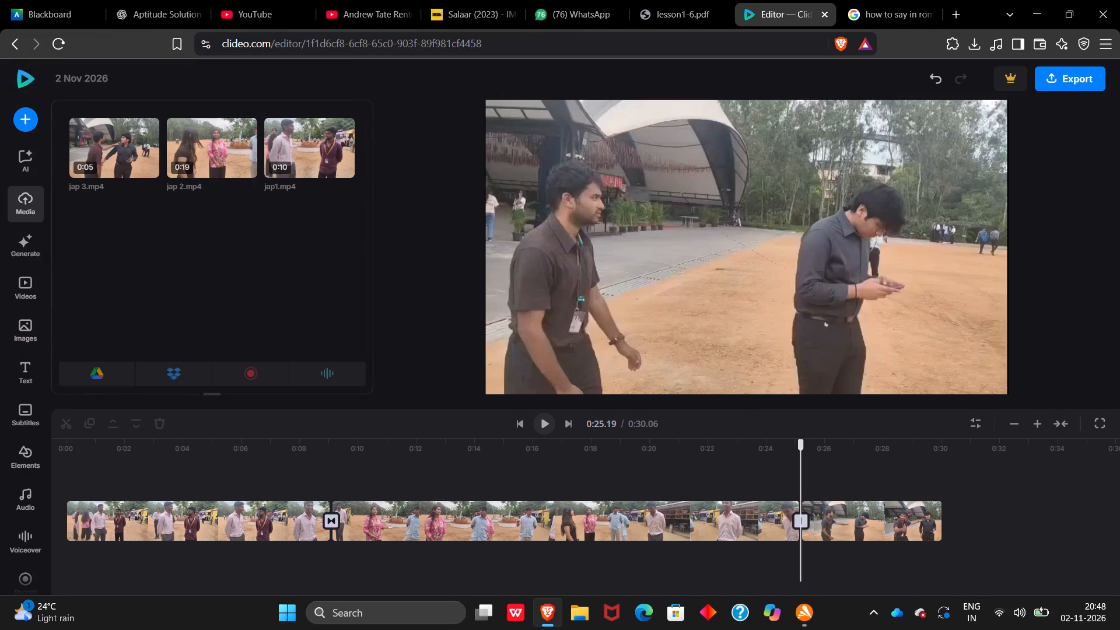
# Open the transition choices for the cut between the jap 2 and jap 3 clips and browse the available effects.
pyautogui.click(802, 526)
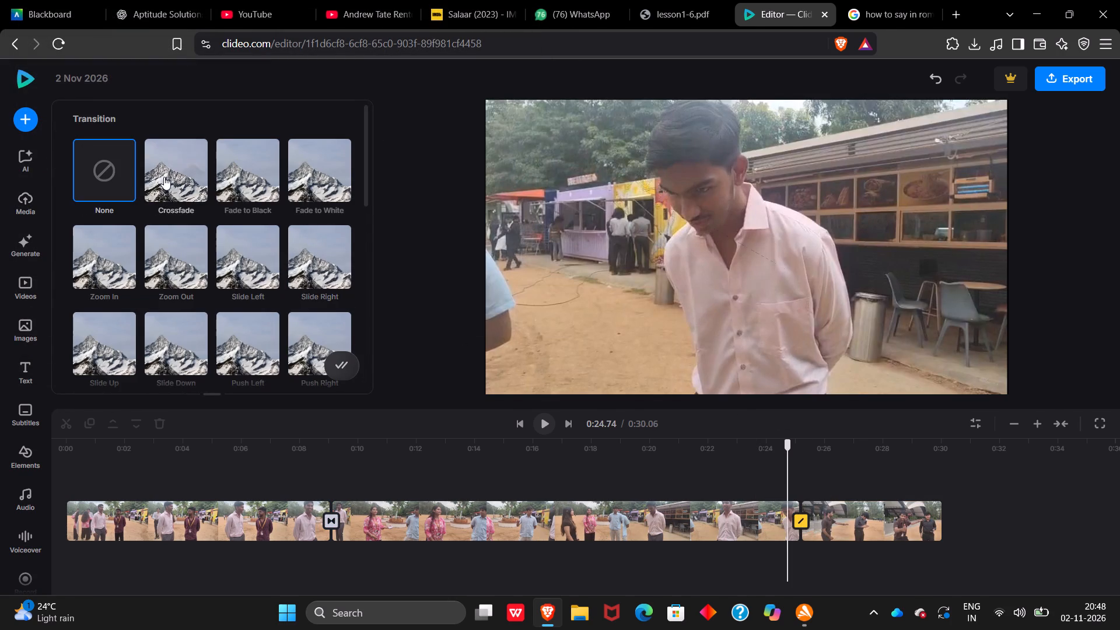
pyautogui.scroll(-1, 249, 286)
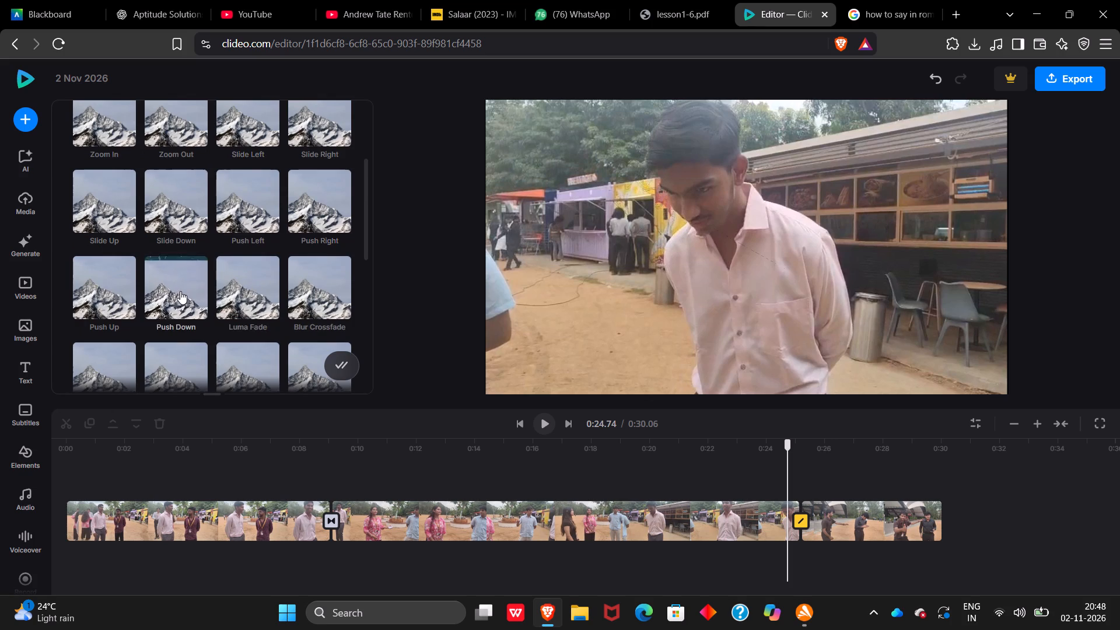
pyautogui.scroll(-4, 173, 195)
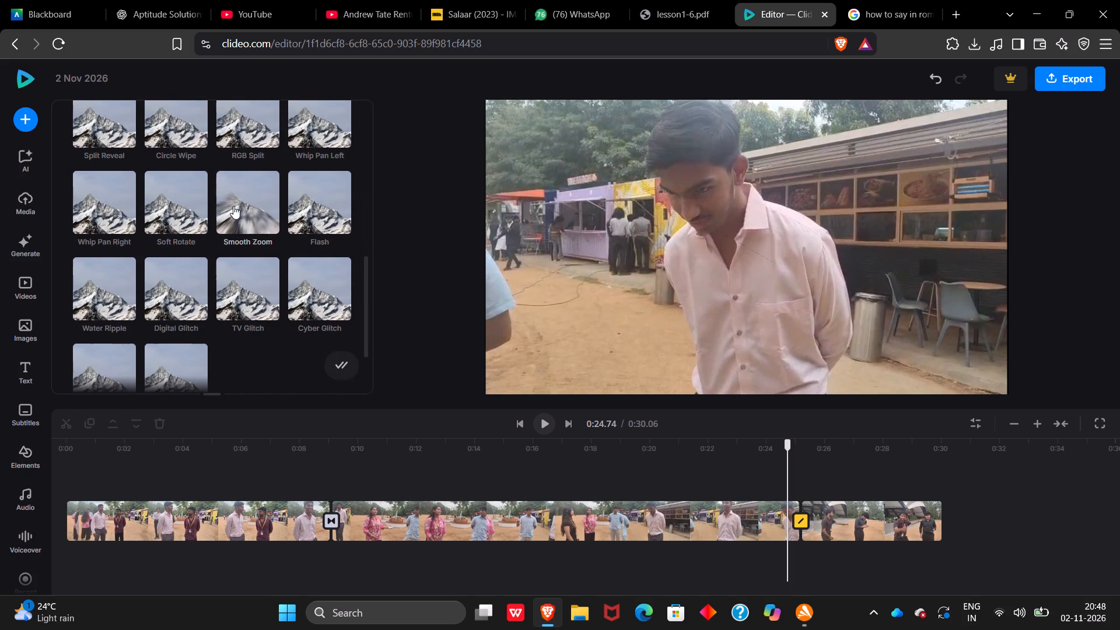
pyautogui.scroll(1, 184, 141)
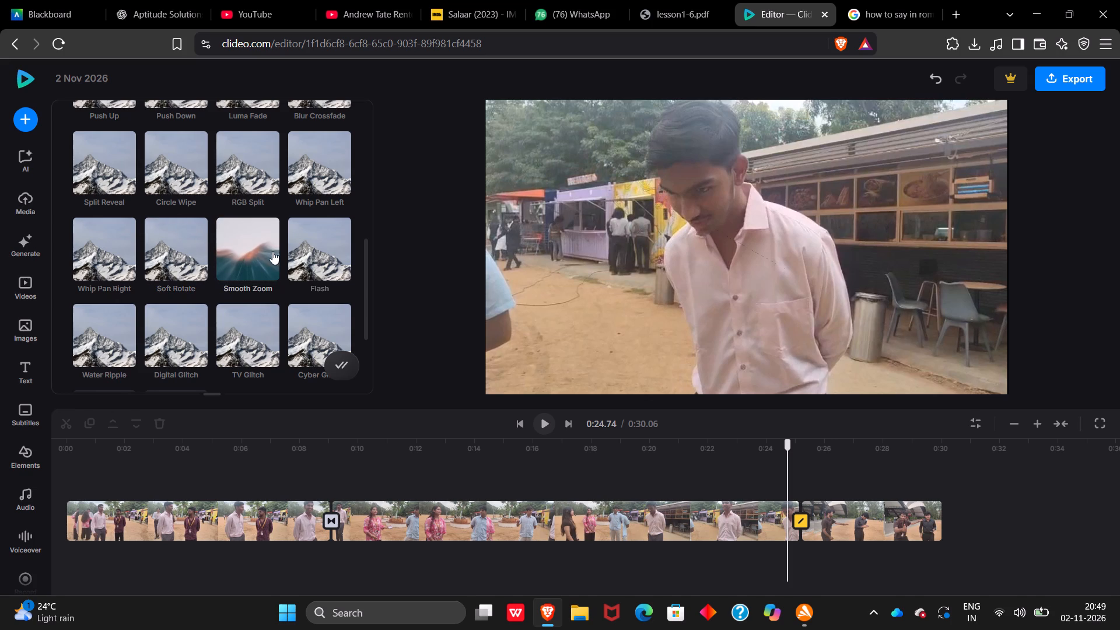
pyautogui.scroll(2, 276, 250)
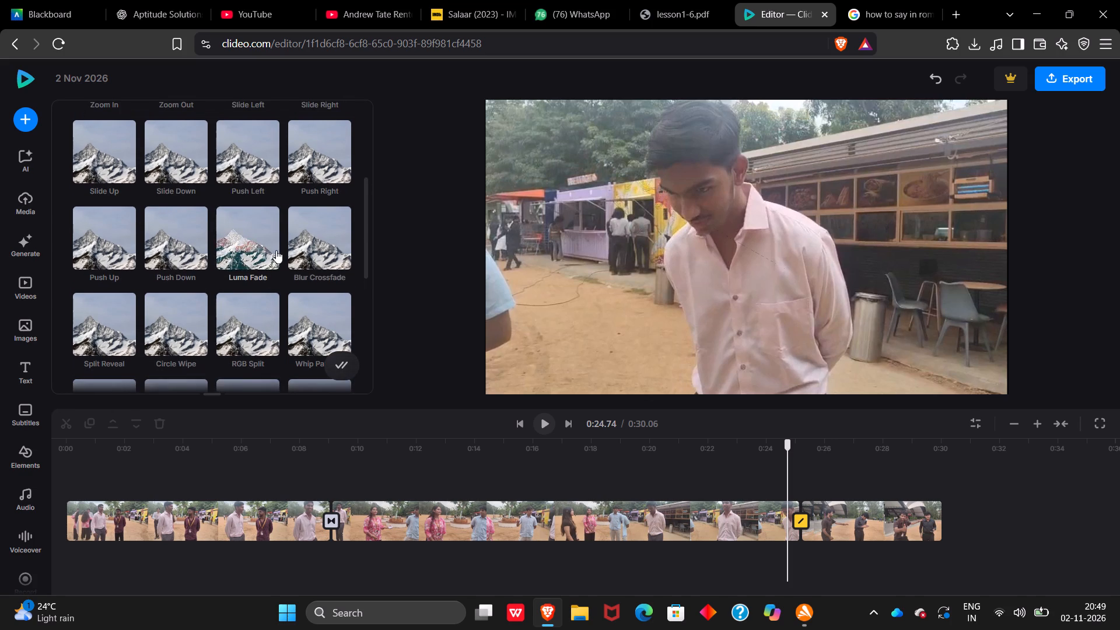